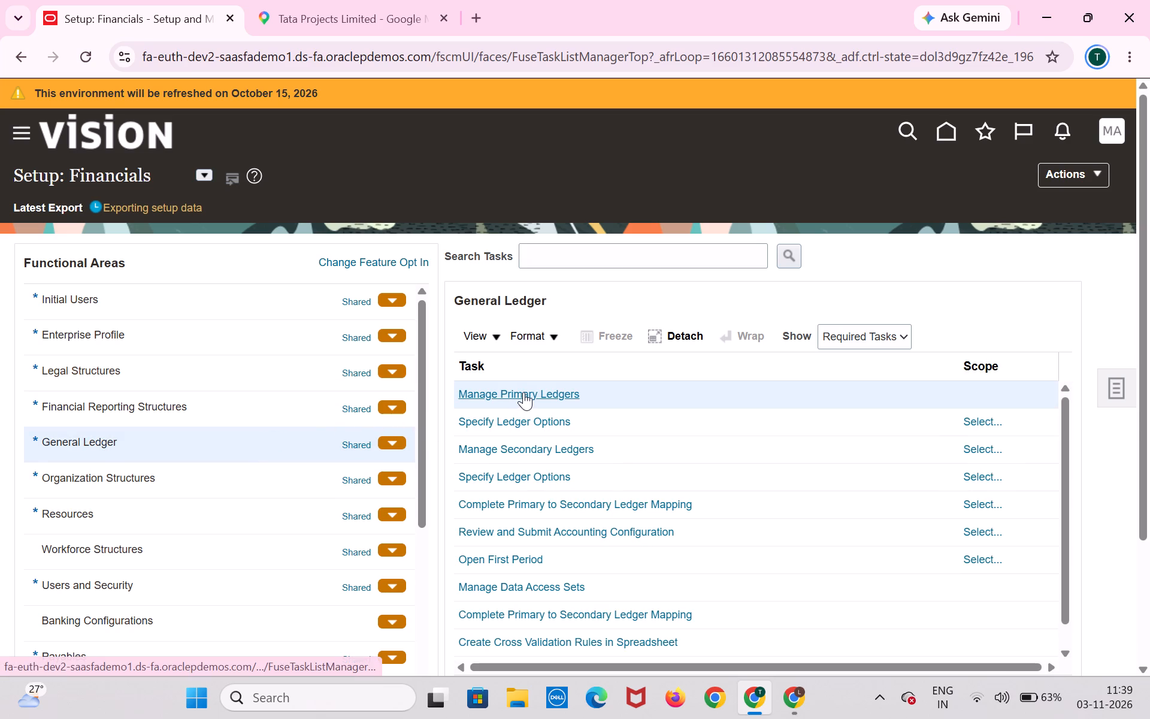
# Start creating a new primary ledger from the General Ledger task Manage Primary Ledgers, ready for its name entry.
pyautogui.click(523, 392)
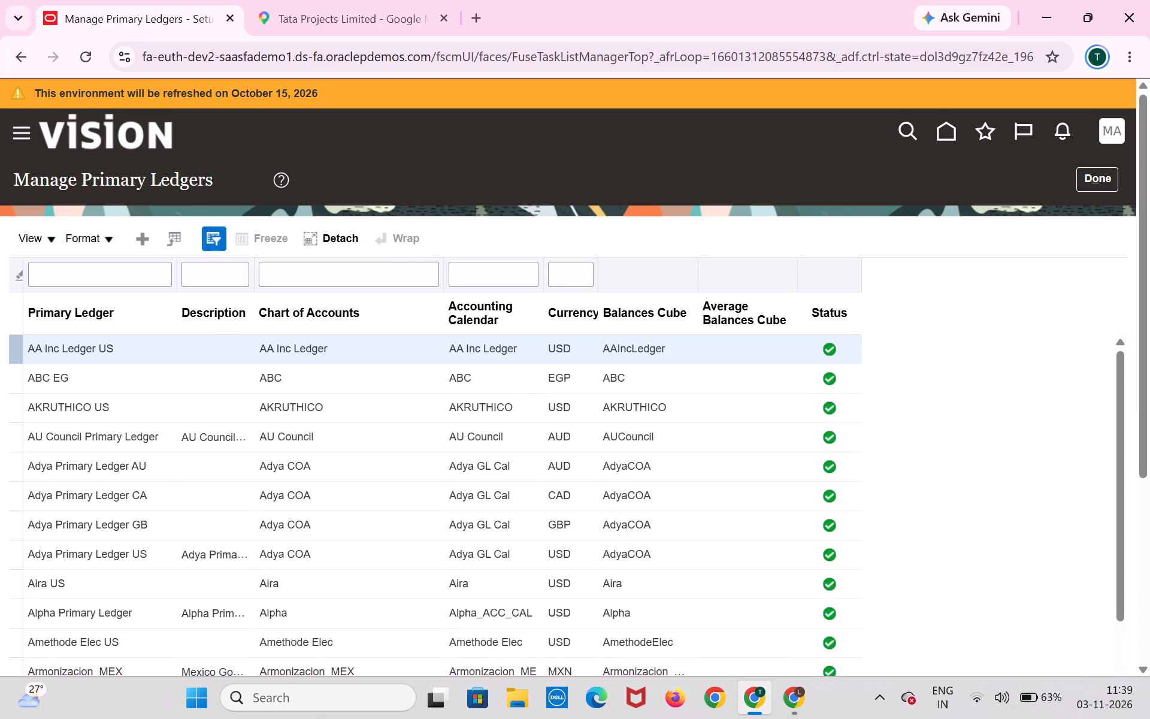
pyautogui.click(144, 238)
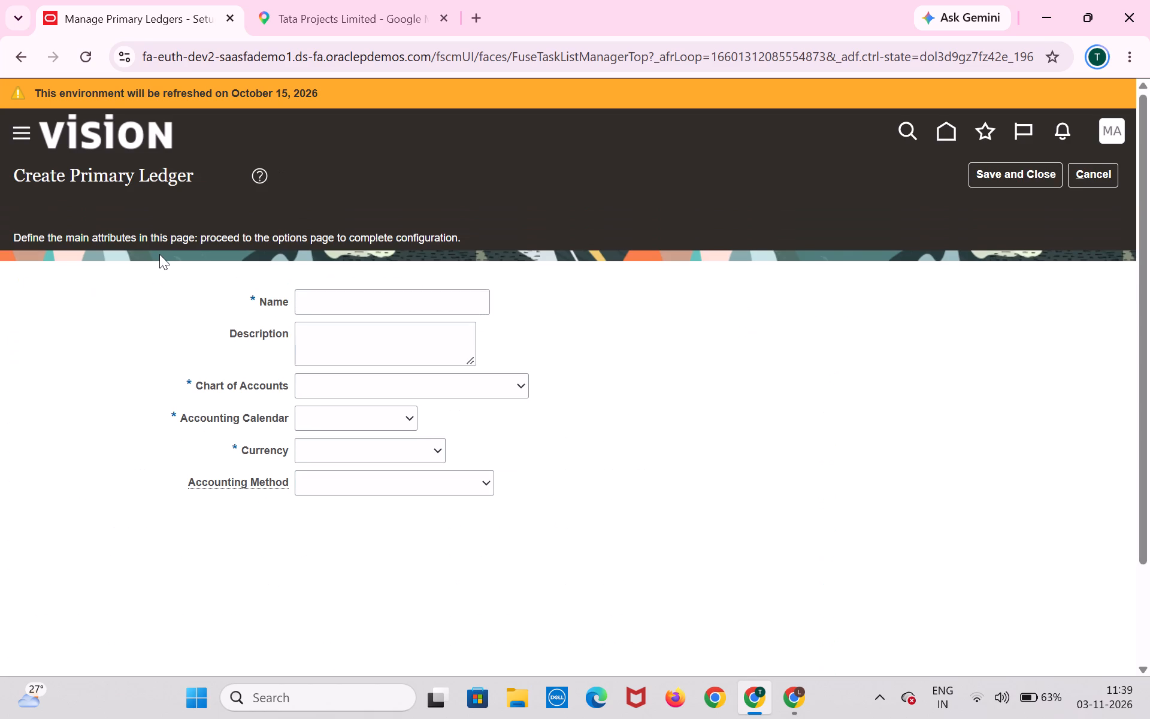
pyautogui.click(474, 270)
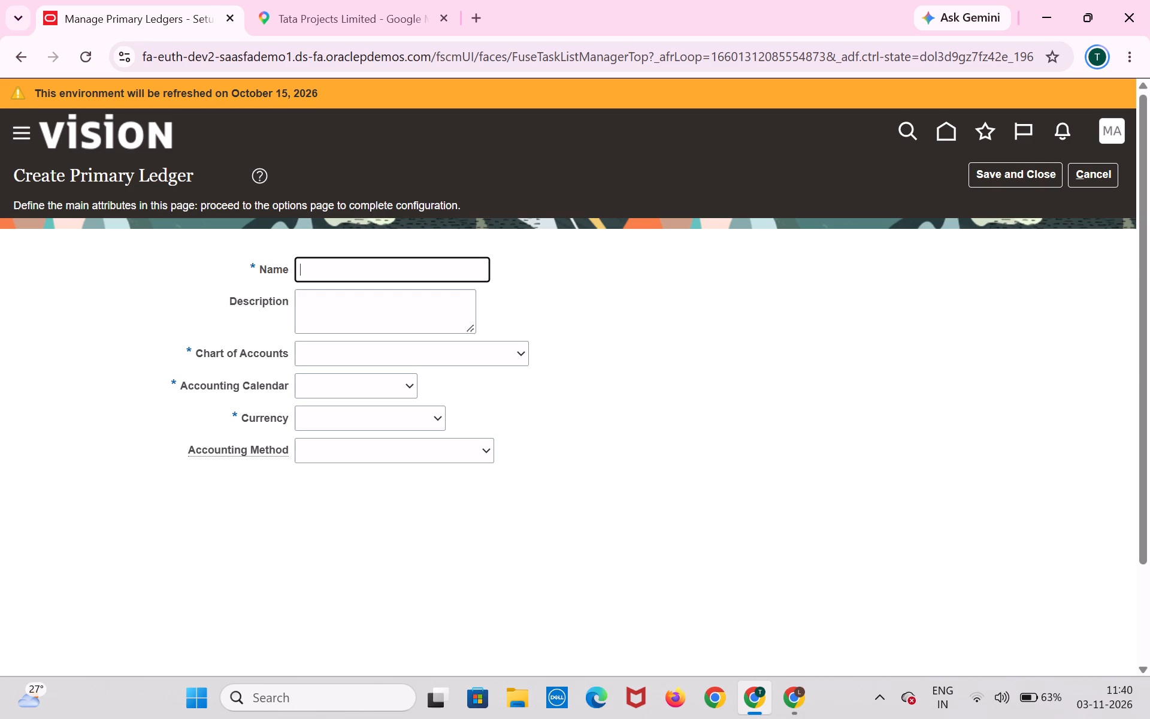
pyautogui.press('j')
pyautogui.press('BackSpace')
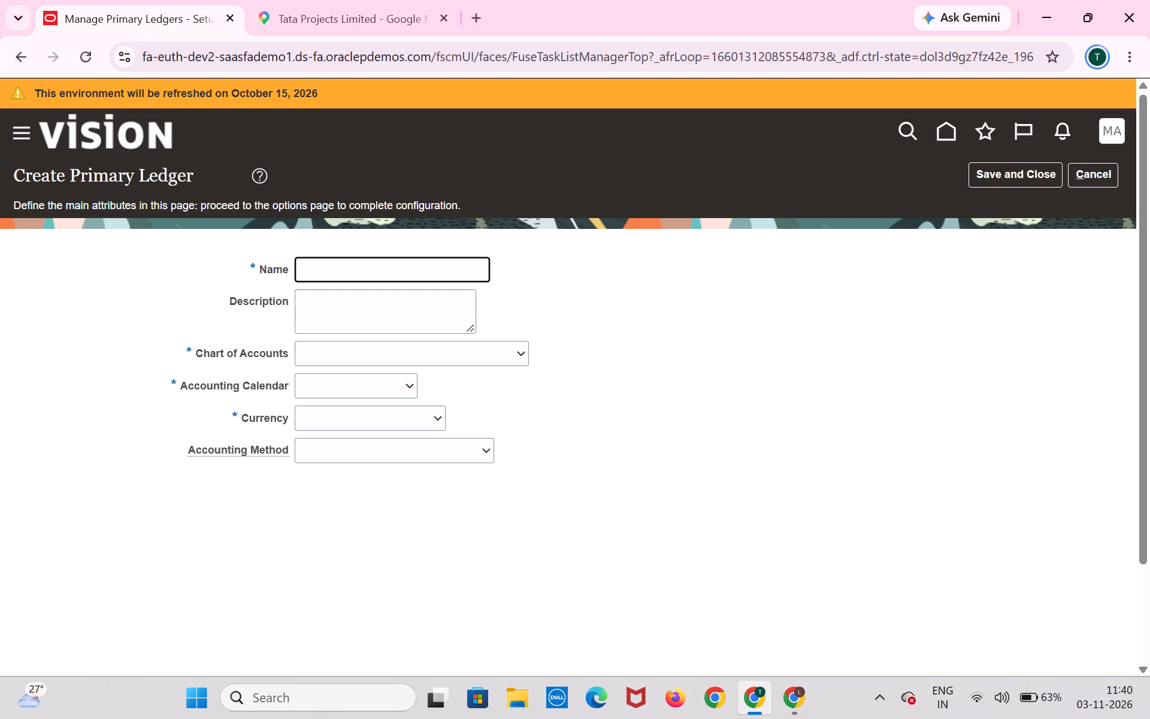
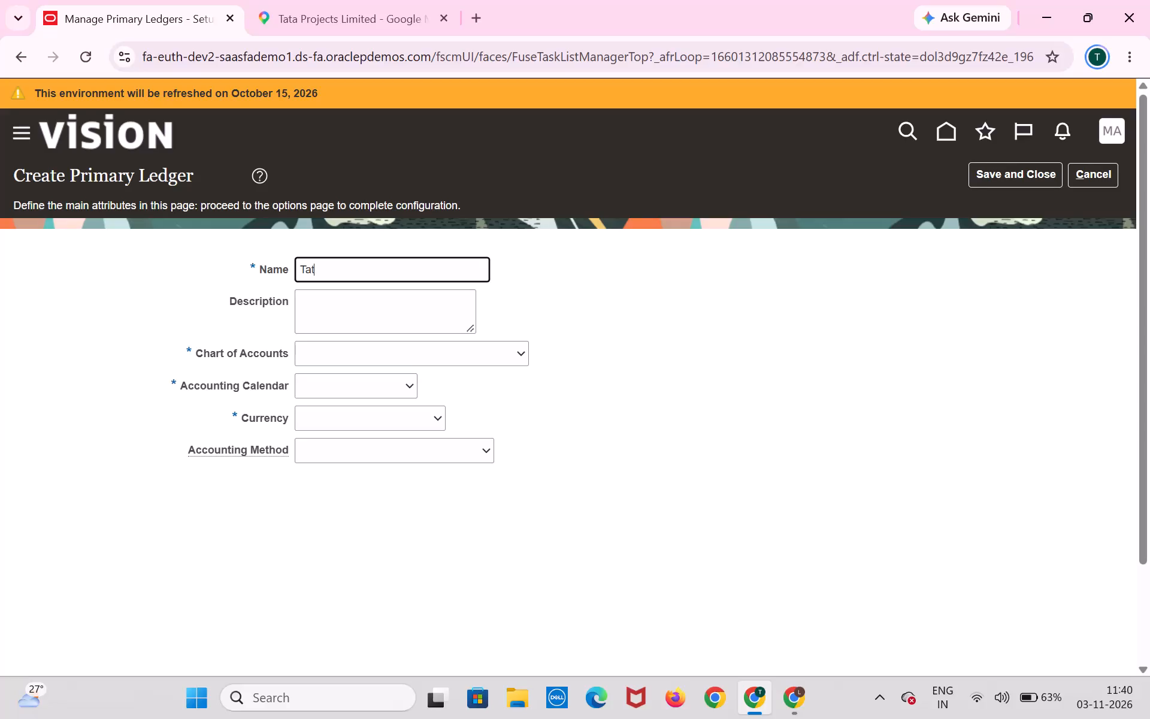
# Name the new primary ledger "Tata primary ledger".
pyautogui.press('a')
pyautogui.press('space')
pyautogui.write('primary le')
pyautogui.write('dger')
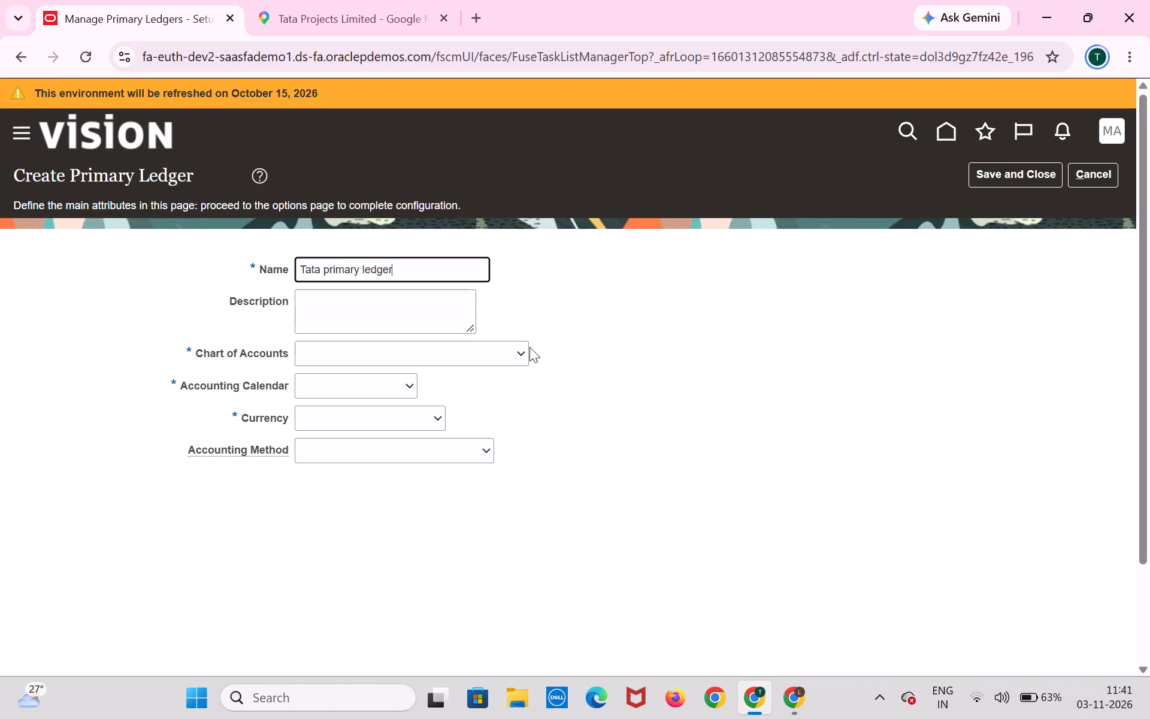
# Assign Tata_COA_KFF as the chart of accounts for the new primary ledger.
pyautogui.click(521, 364)
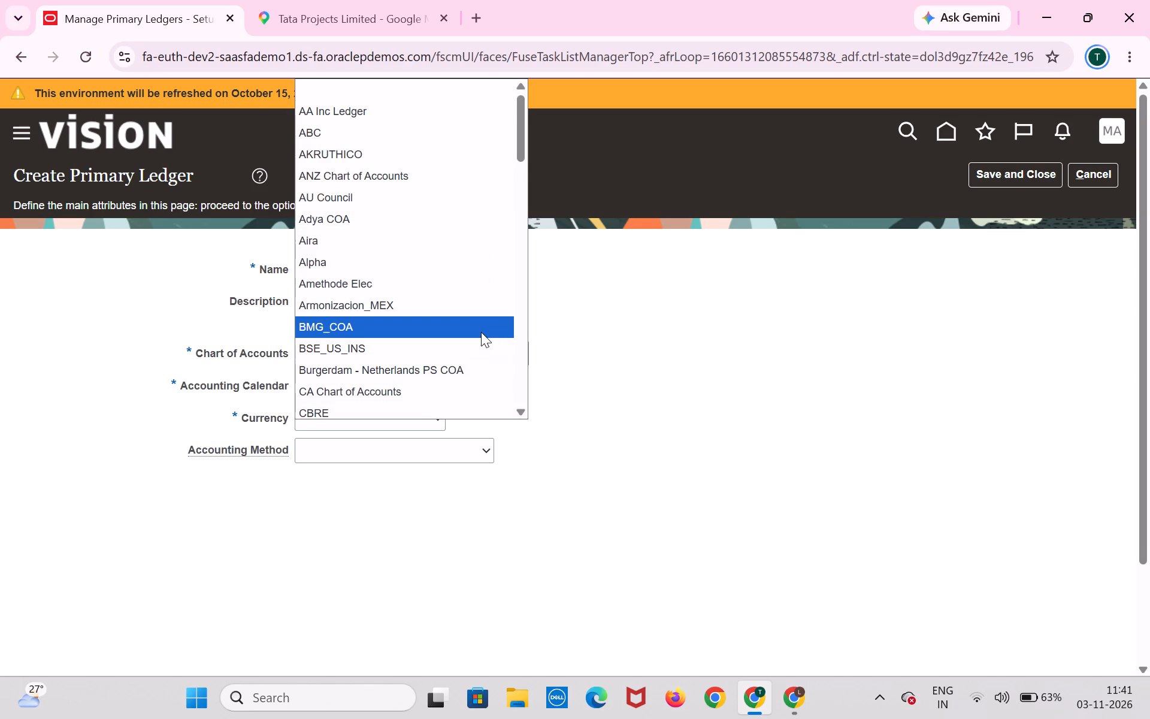
pyautogui.scroll(-3, 480, 331)
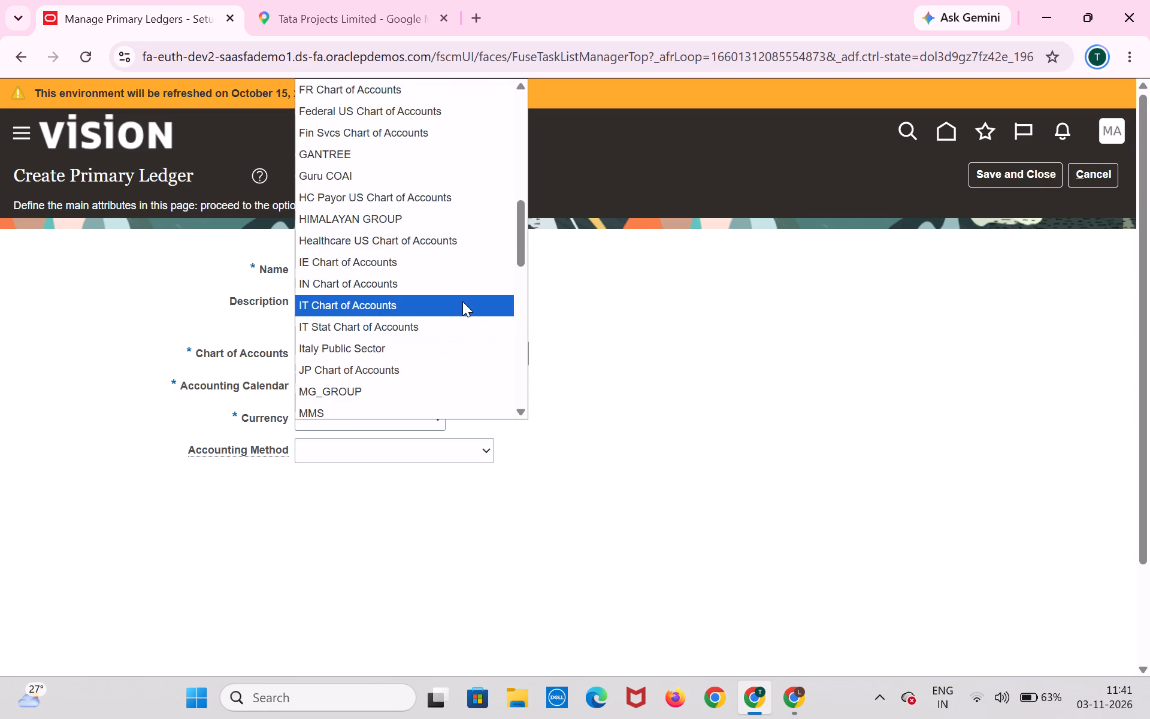
pyautogui.scroll(-1, 462, 301)
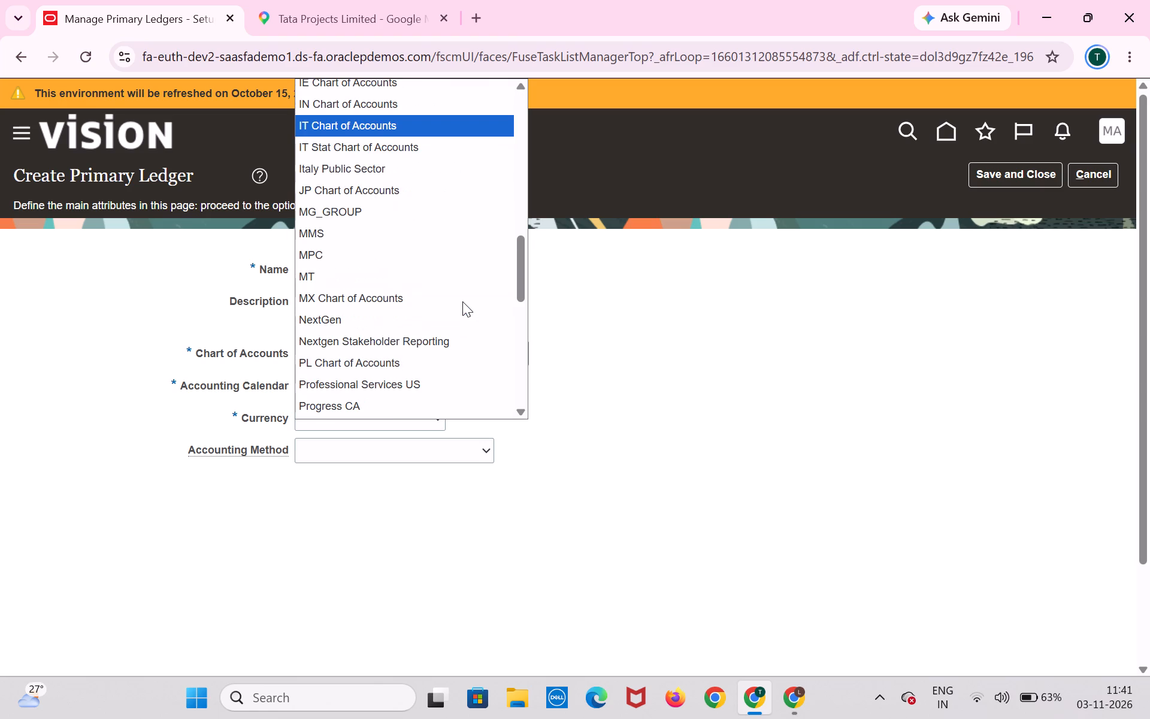
pyautogui.scroll(-2, 462, 301)
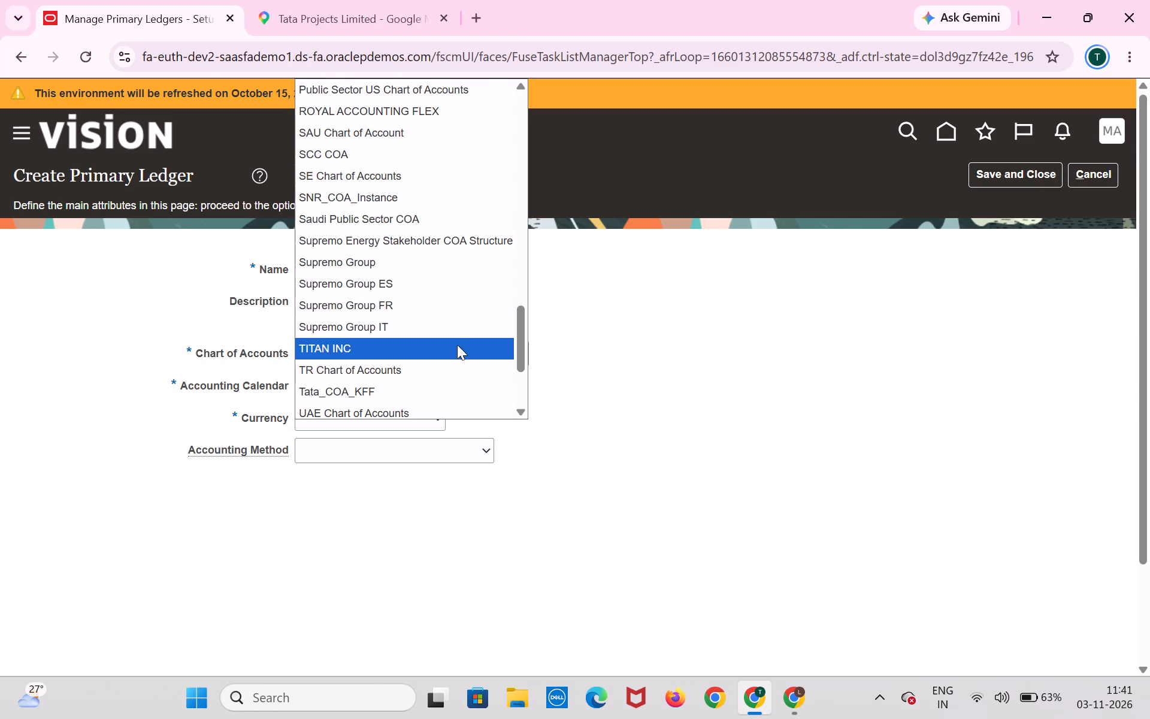
pyautogui.scroll(-1, 457, 342)
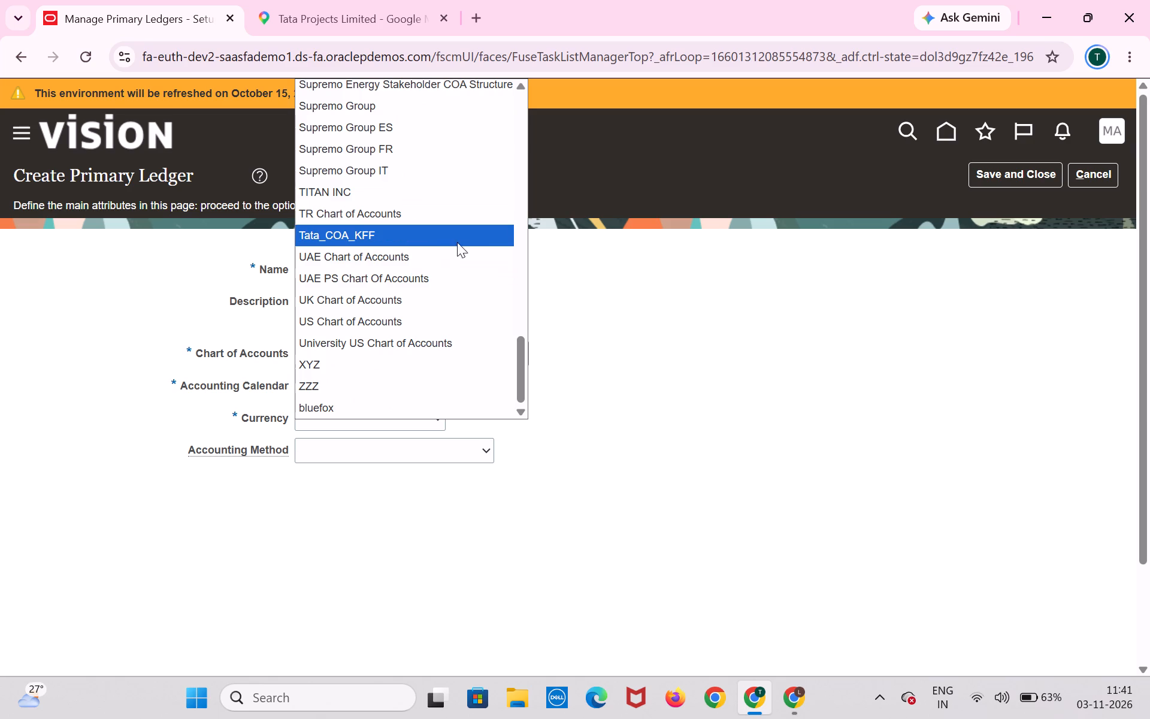
pyautogui.click(463, 237)
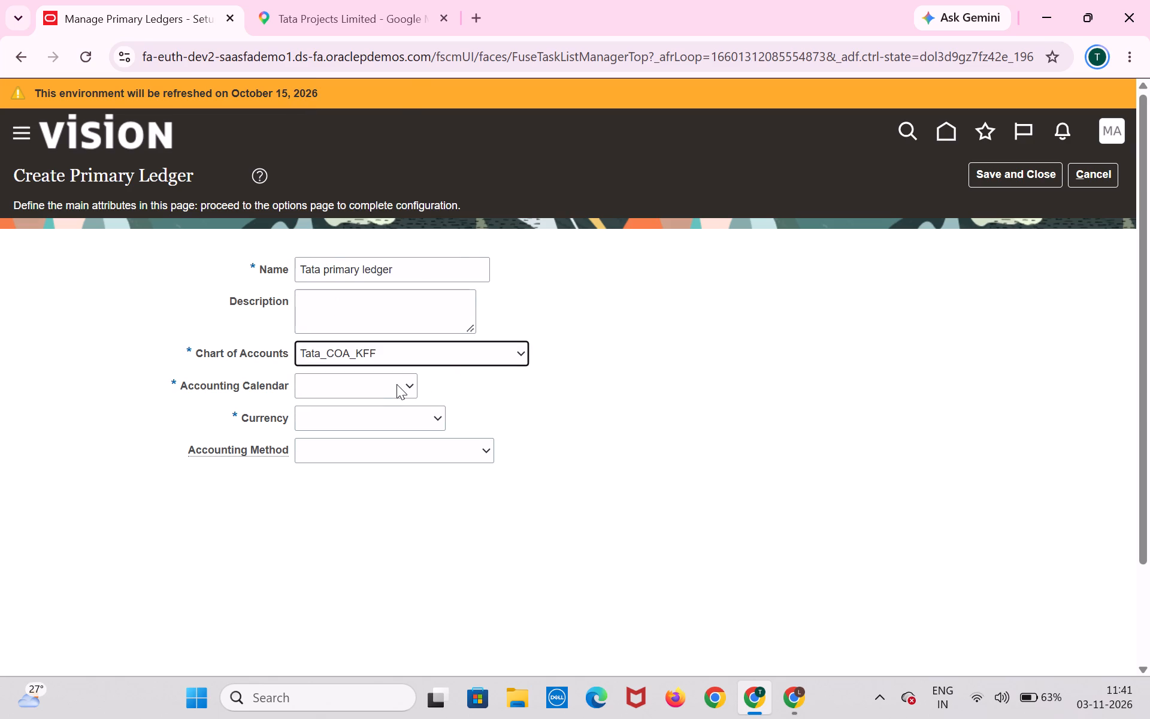
# Set the accounting calendar of the new primary ledger to Tata calendar.
pyautogui.click(397, 384)
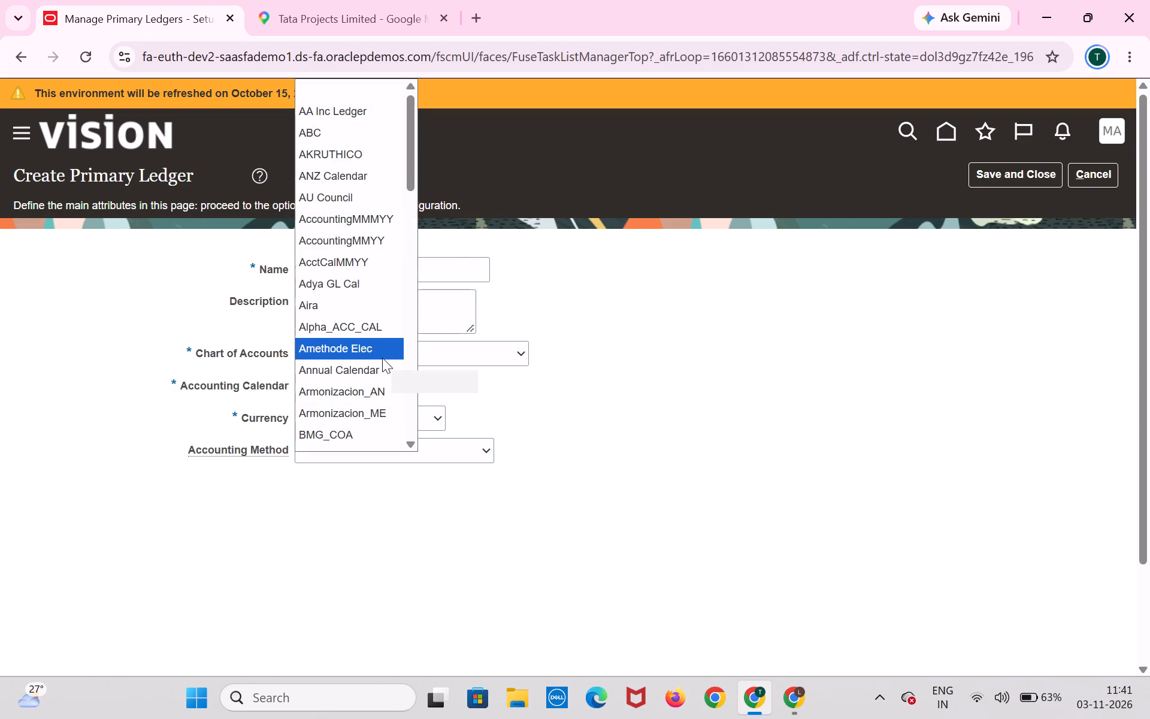
pyautogui.scroll(-3, 382, 358)
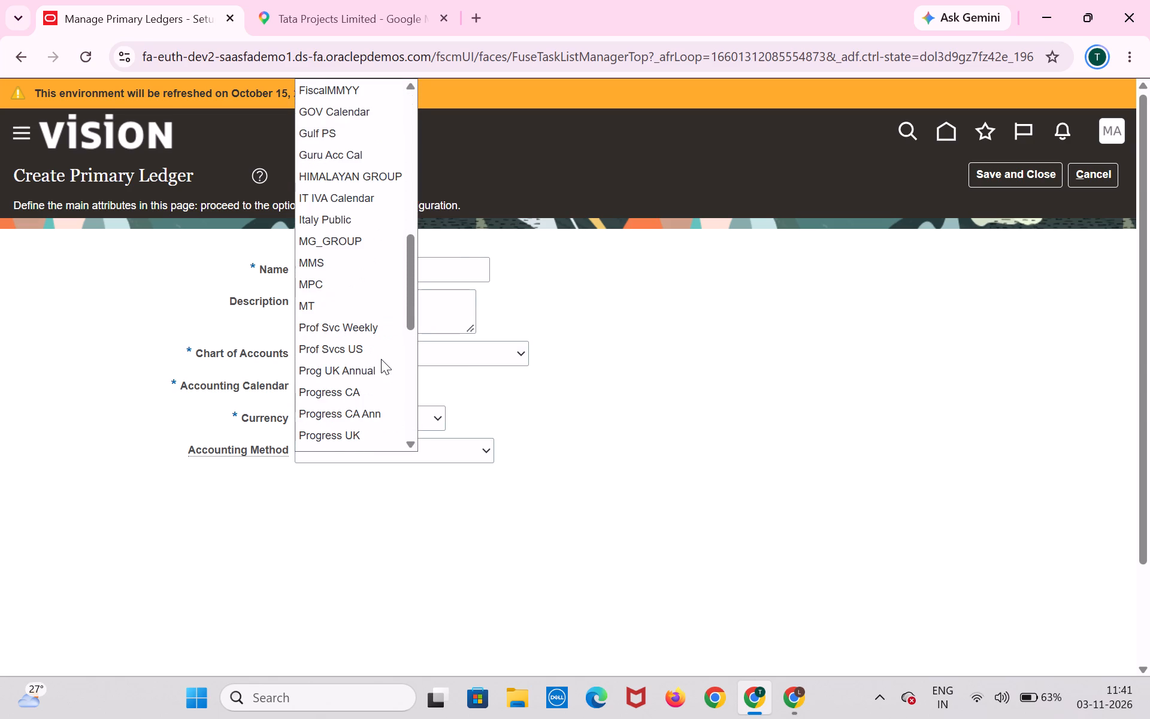
pyautogui.scroll(-1, 381, 359)
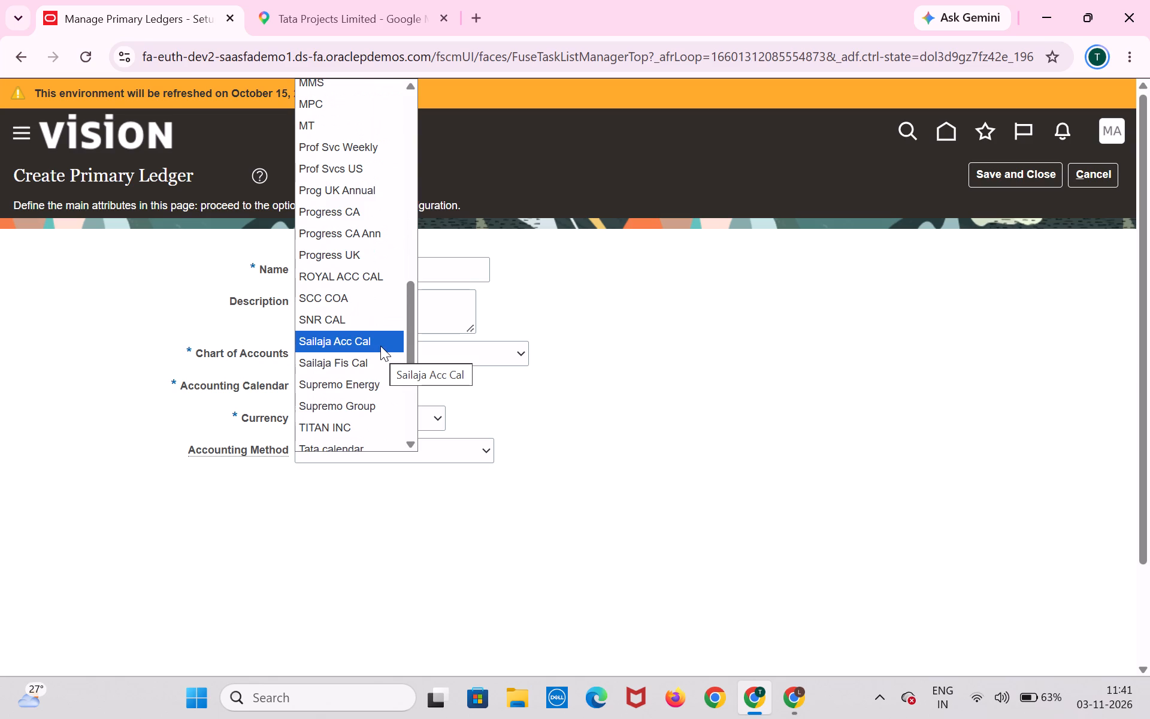
pyautogui.scroll(-4, 359, 266)
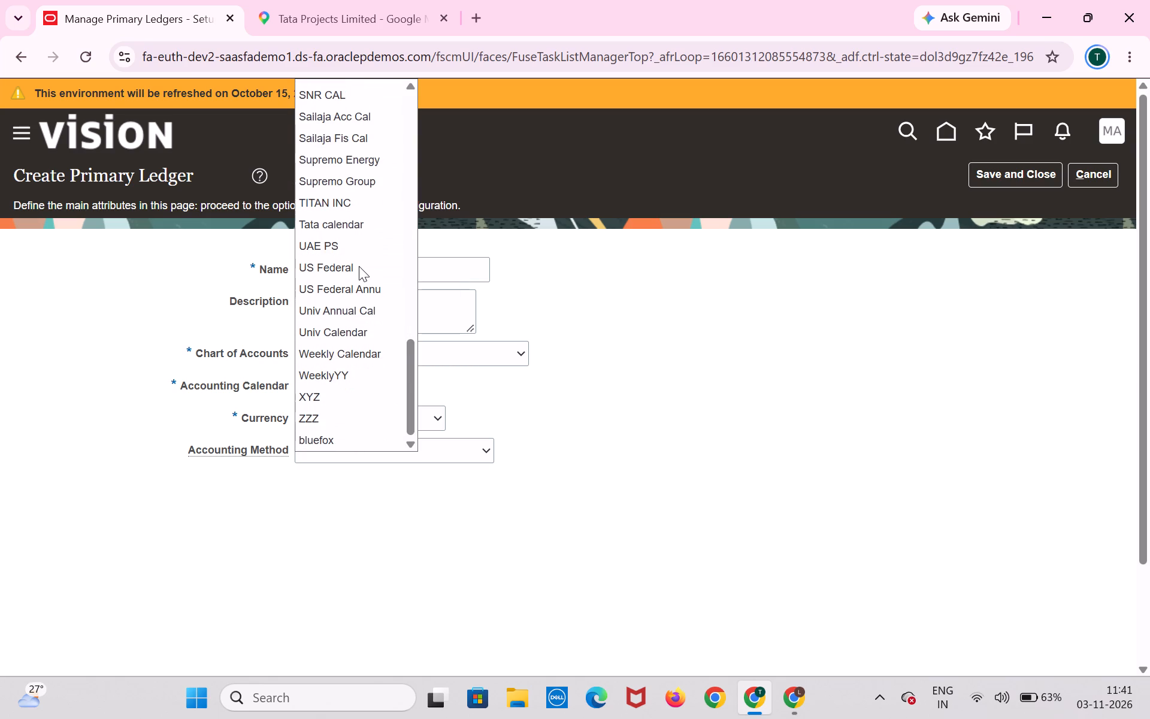
pyautogui.click(366, 221)
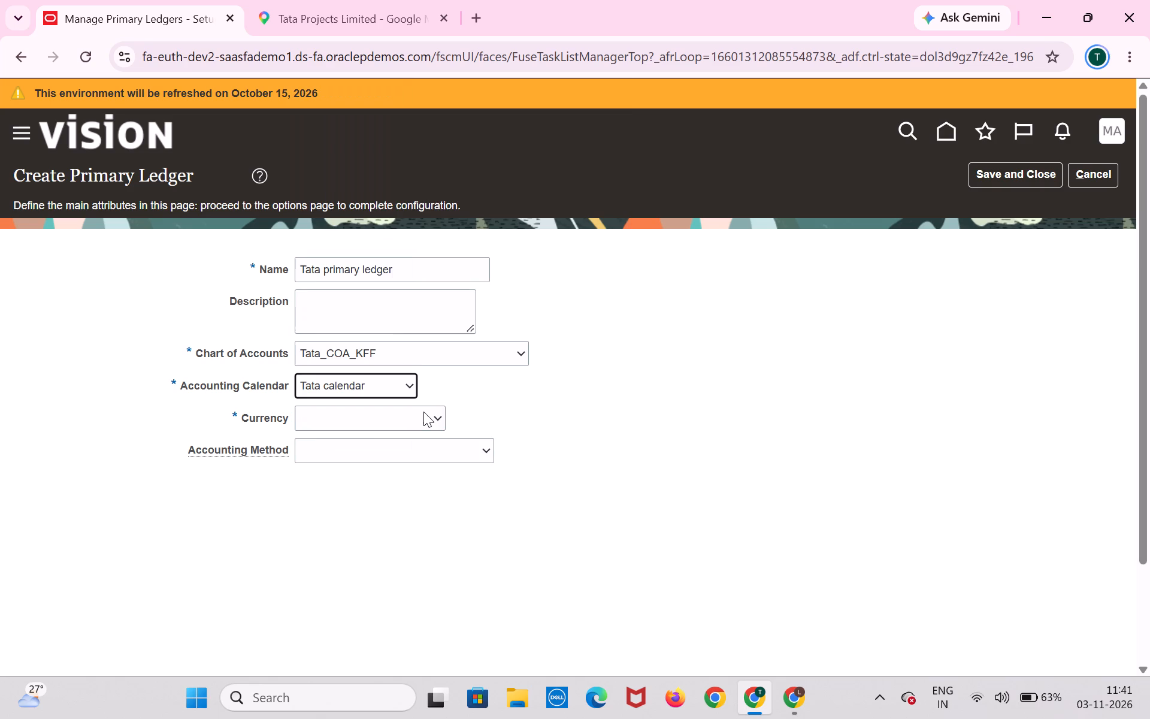
# Set the currency of the new primary ledger to INR - Indian Rupee.
pyautogui.click(423, 412)
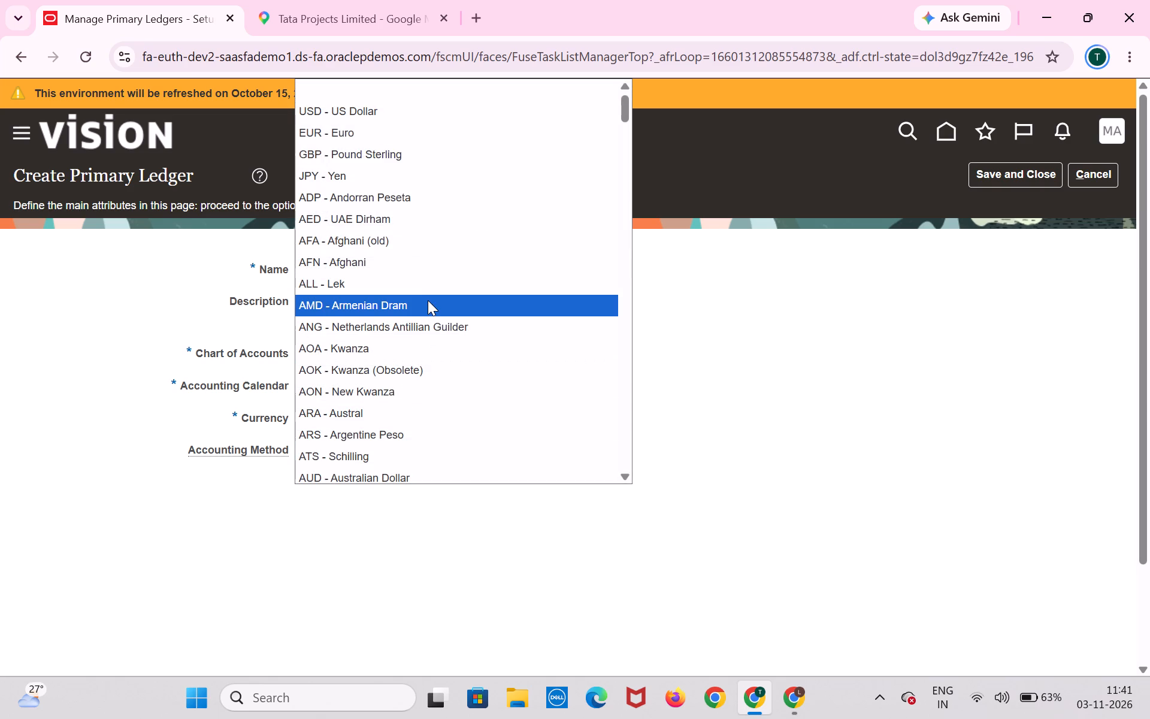
pyautogui.scroll(-1, 428, 300)
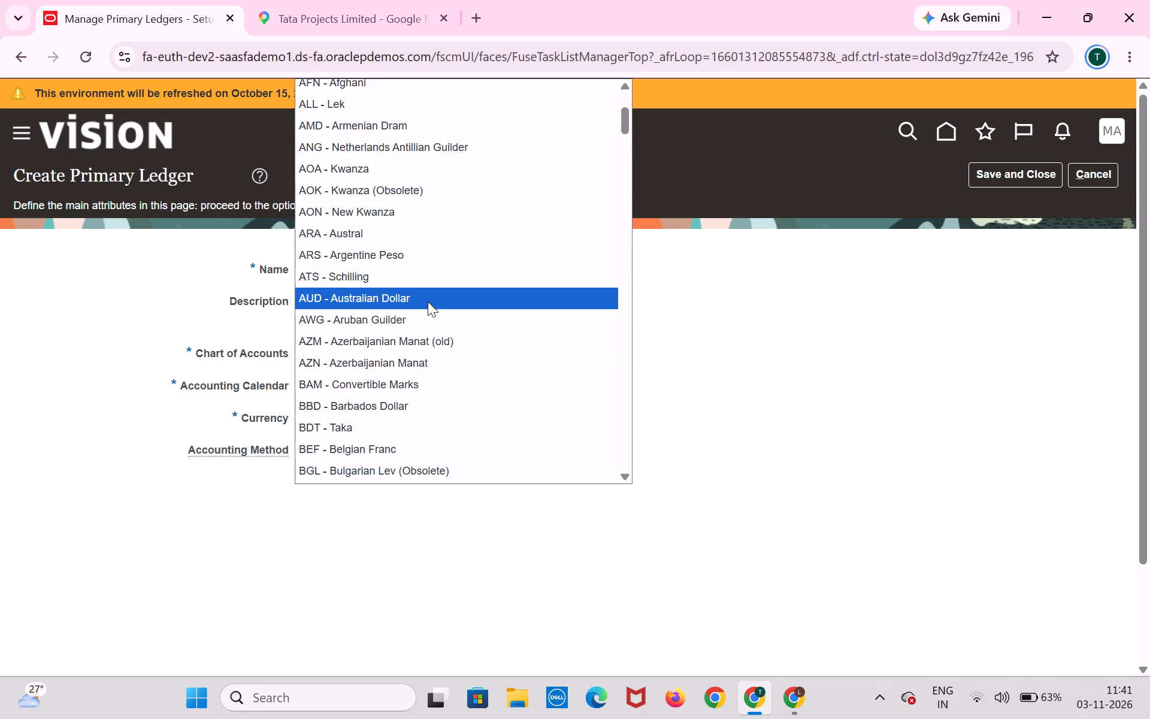
pyautogui.scroll(-4, 428, 301)
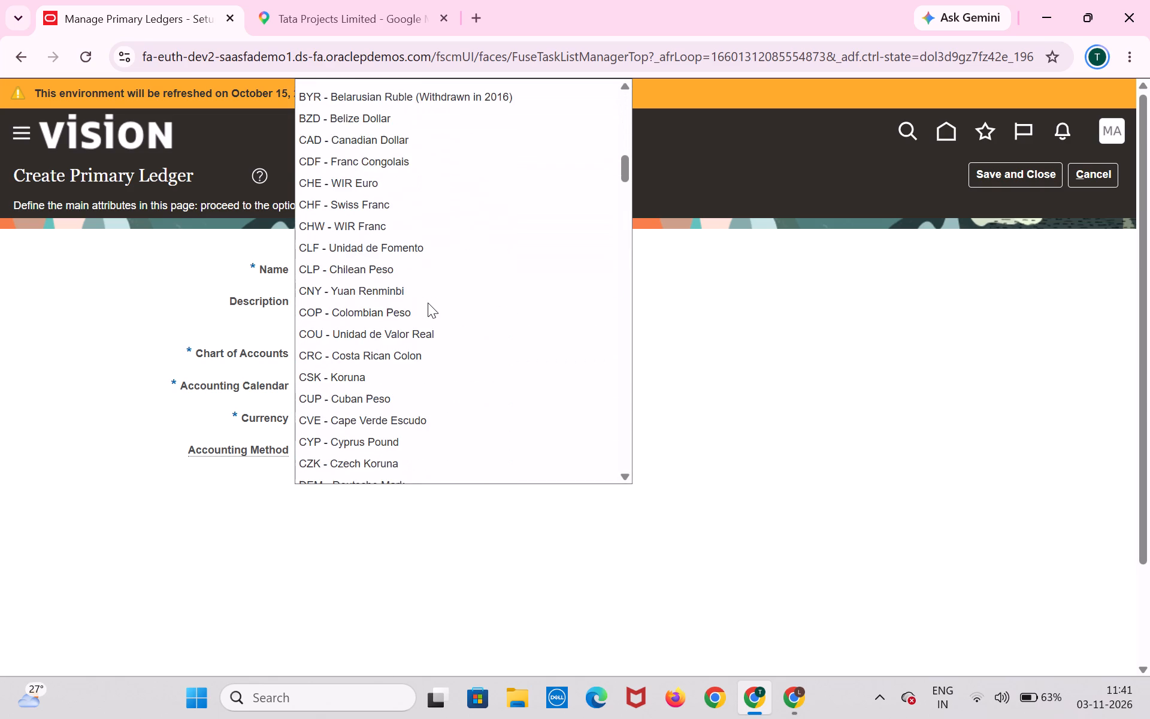
pyautogui.scroll(-4, 428, 303)
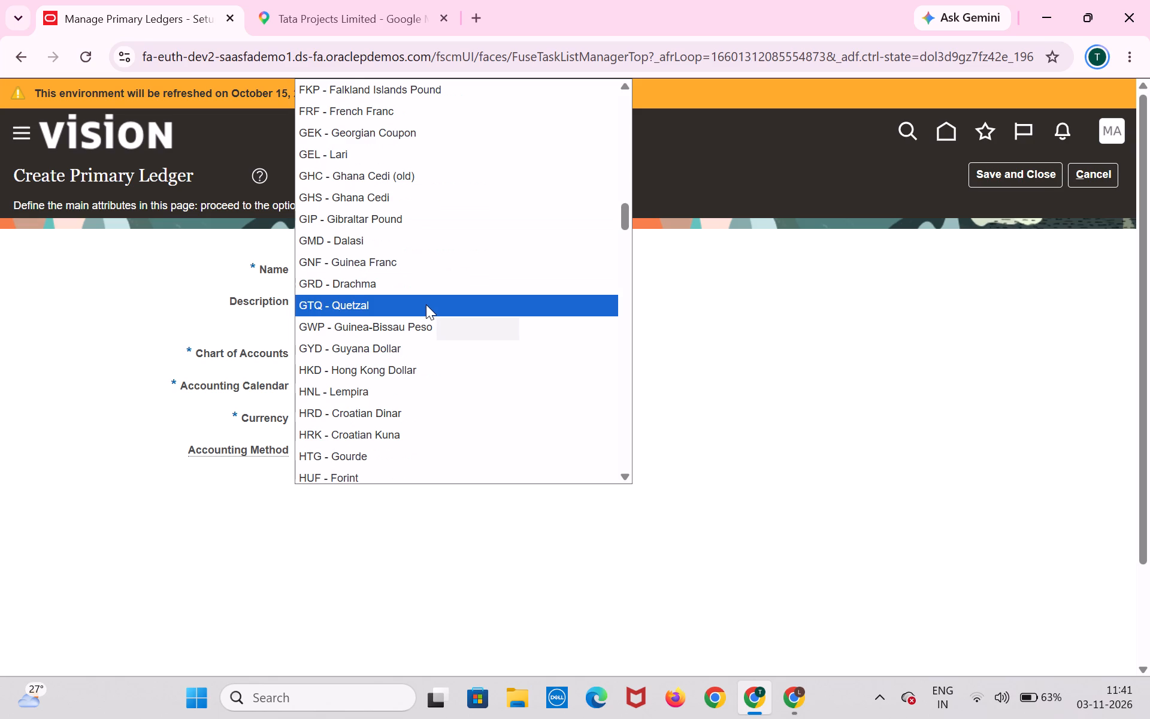
pyautogui.scroll(3, 426, 304)
pyautogui.scroll(-4, 426, 304)
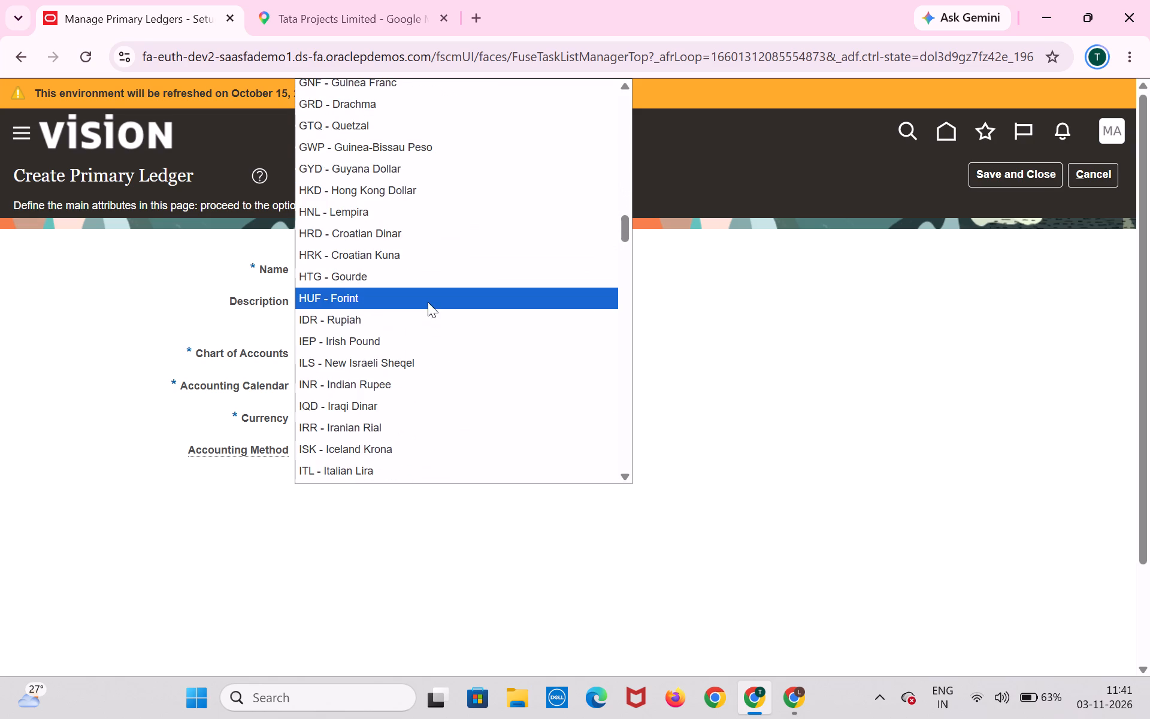
pyautogui.click(467, 385)
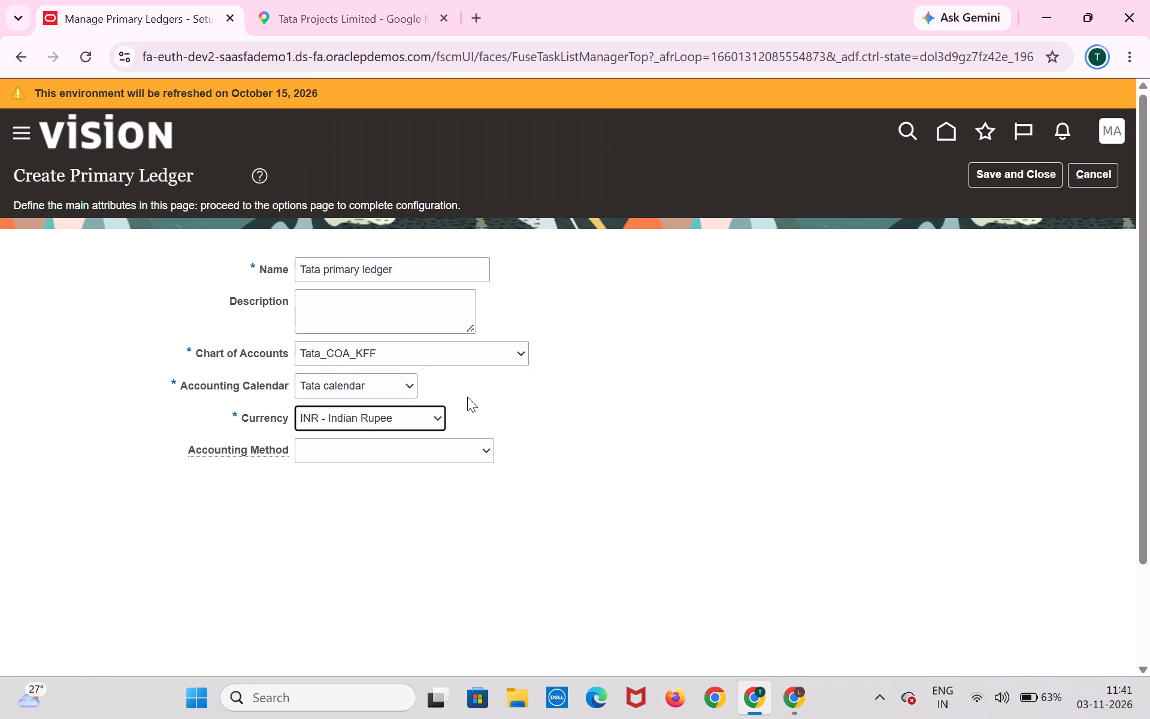
# Set the accounting method to Standard Accrual, then save and close the new primary ledger.
pyautogui.click(484, 457)
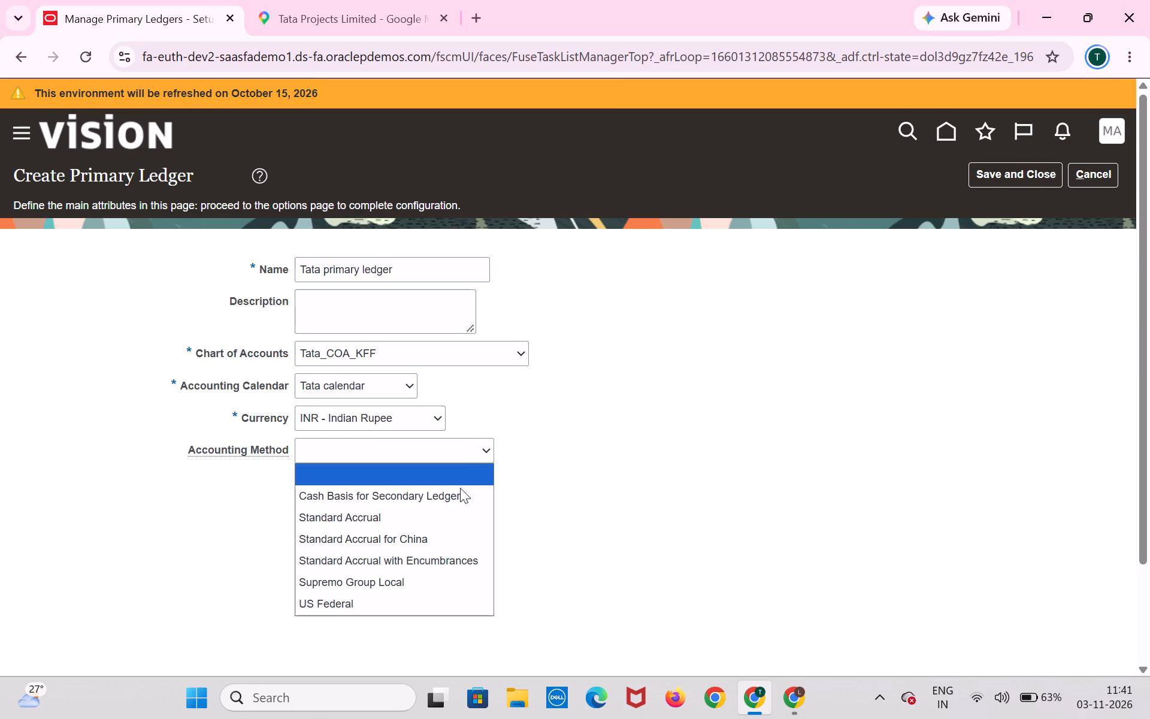
pyautogui.click(453, 519)
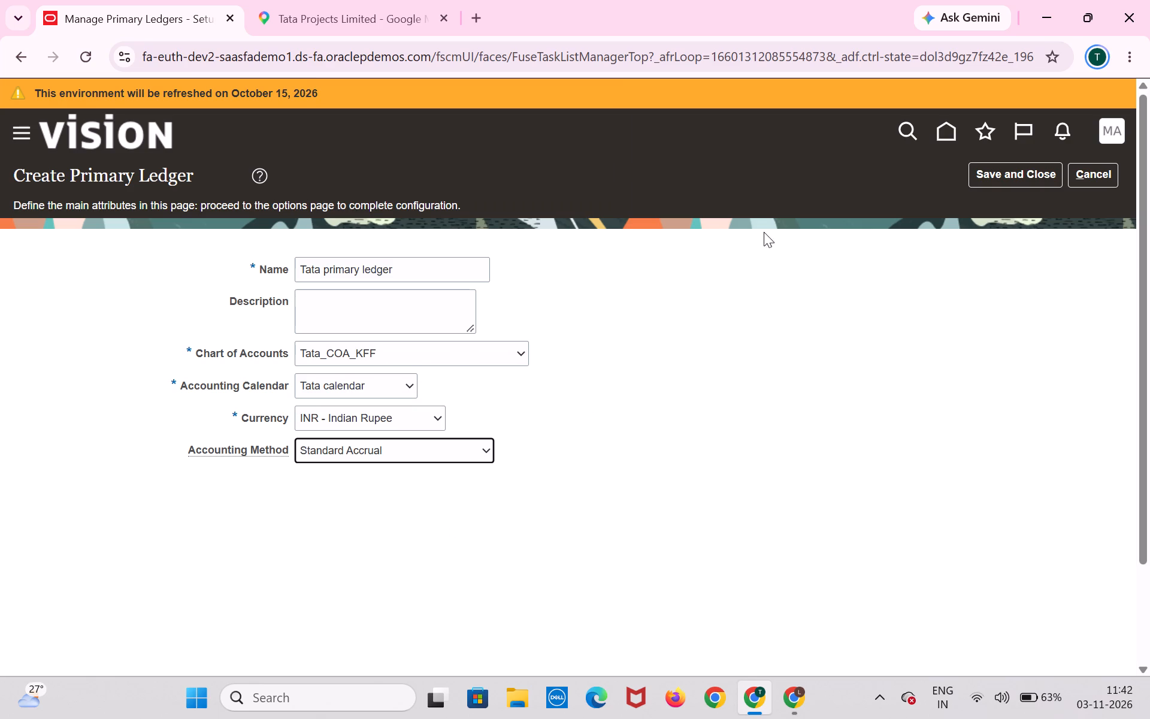
pyautogui.click(979, 182)
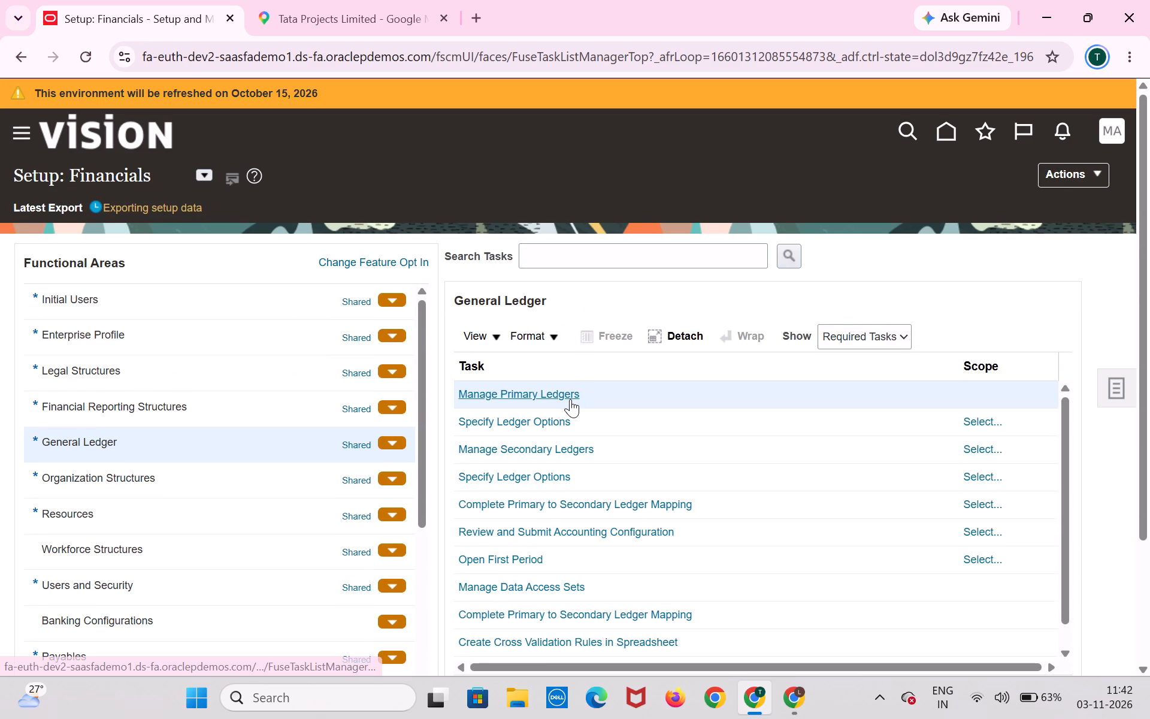
# Open the Specify Ledger Options task with Tata primary ledger as its scope, finding the ledger by filtering for "Tata".
pyautogui.click(556, 416)
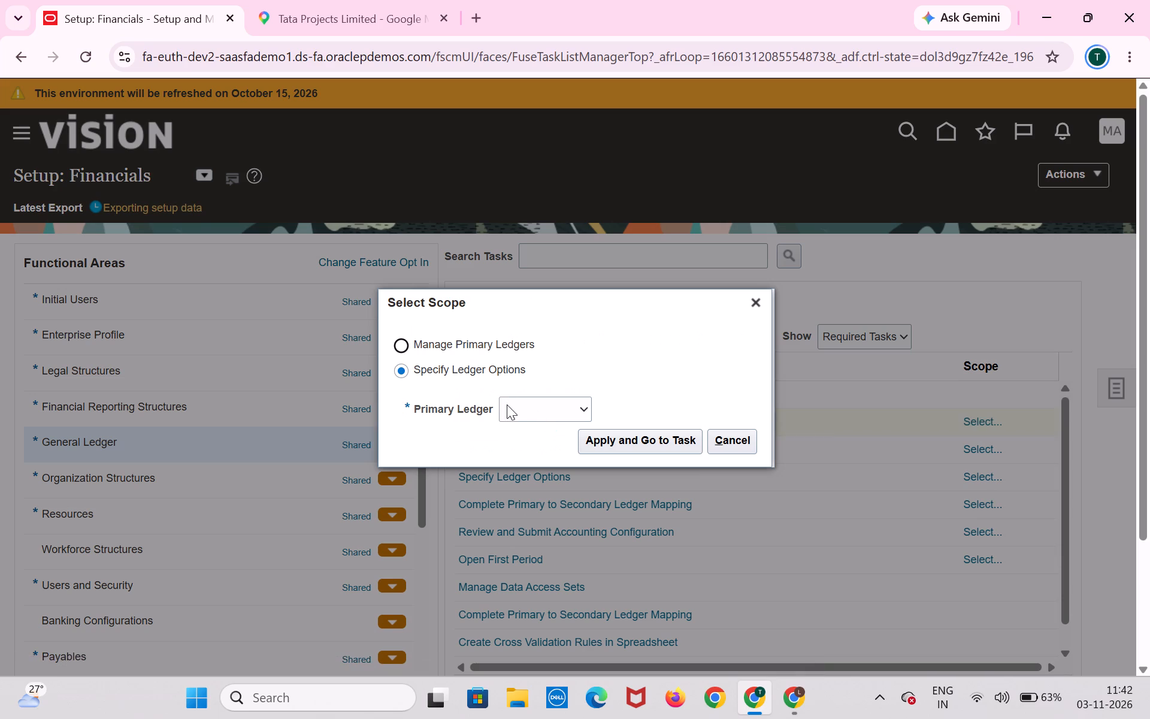
pyautogui.click(509, 404)
pyautogui.click(559, 467)
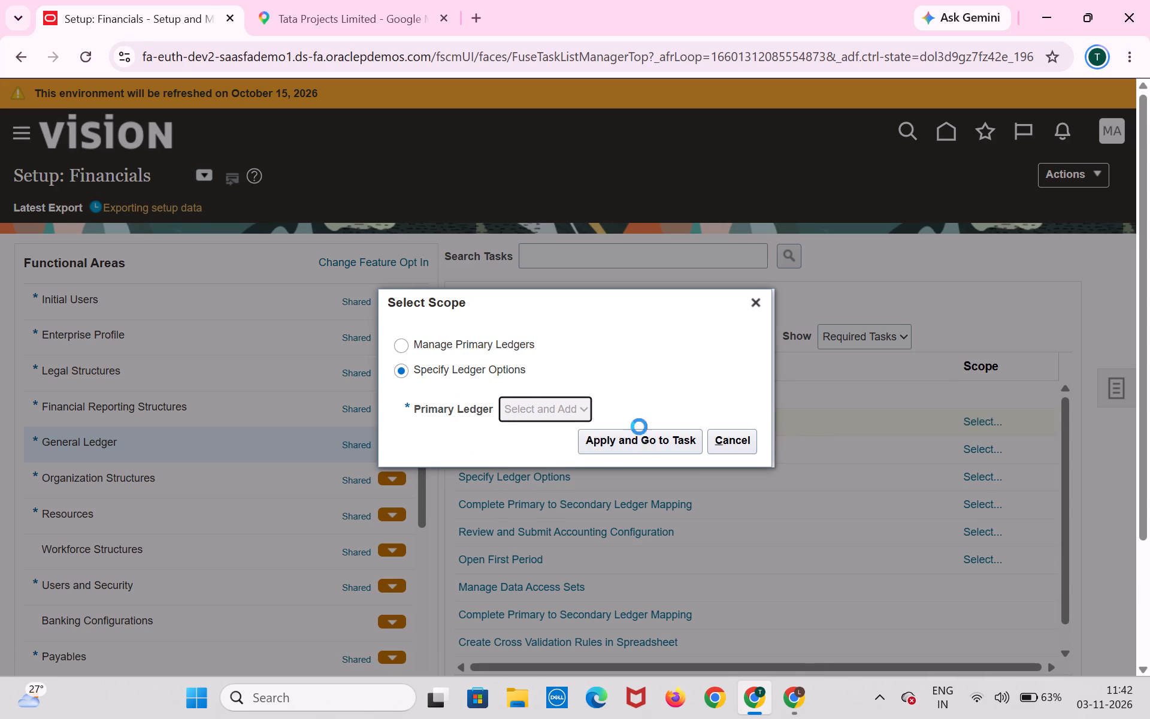
pyautogui.click(641, 436)
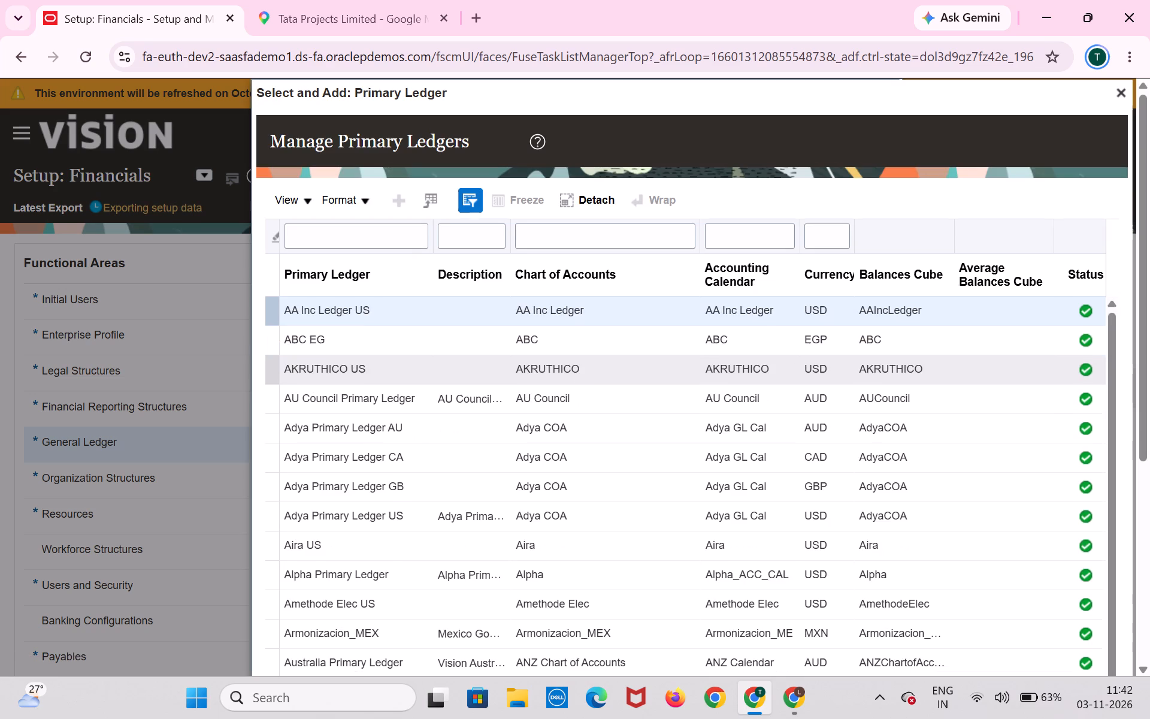
pyautogui.click(408, 237)
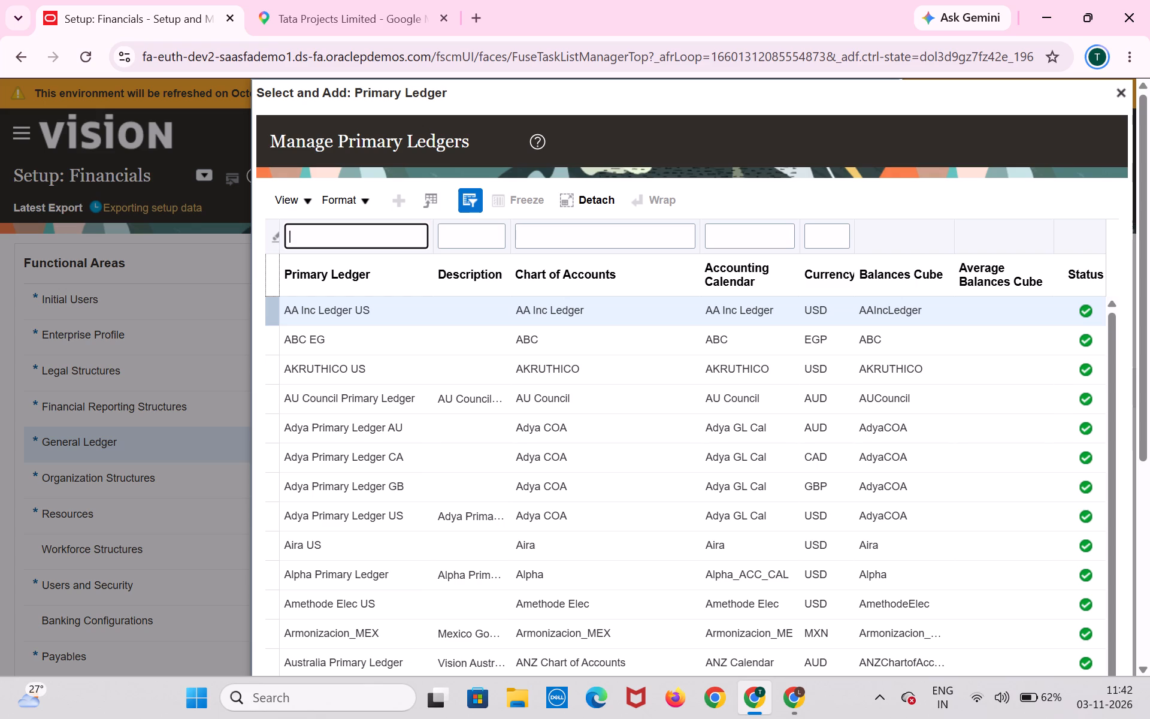
pyautogui.press('j')
pyautogui.press('BackSpace')
pyautogui.write('Tata')
pyautogui.press('Return')
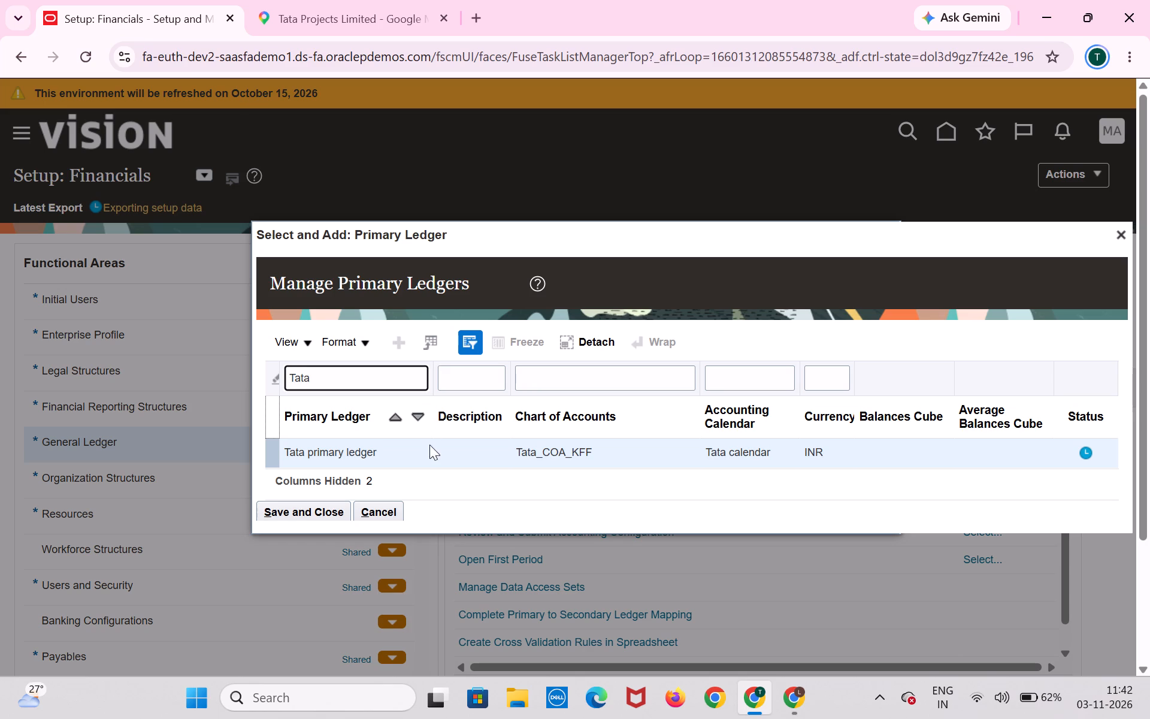
pyautogui.click(429, 458)
pyautogui.click(314, 518)
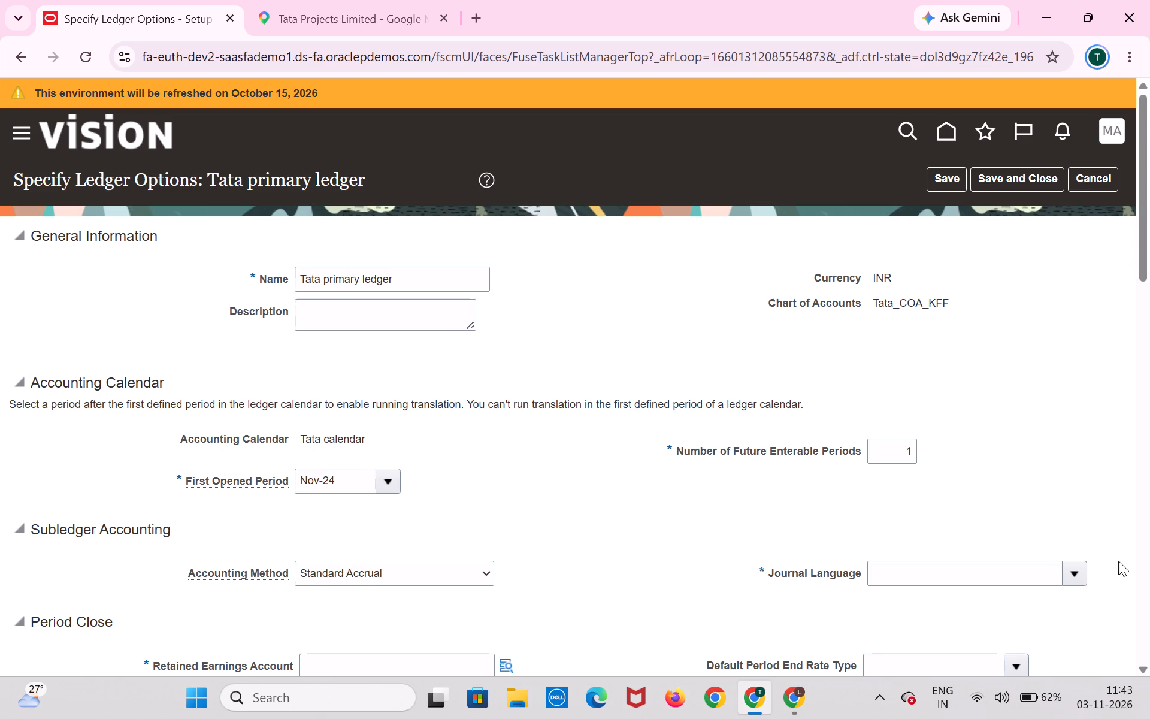
# Set the journal language of Tata primary ledger to American English in its subledger accounting options.
pyautogui.click(1081, 580)
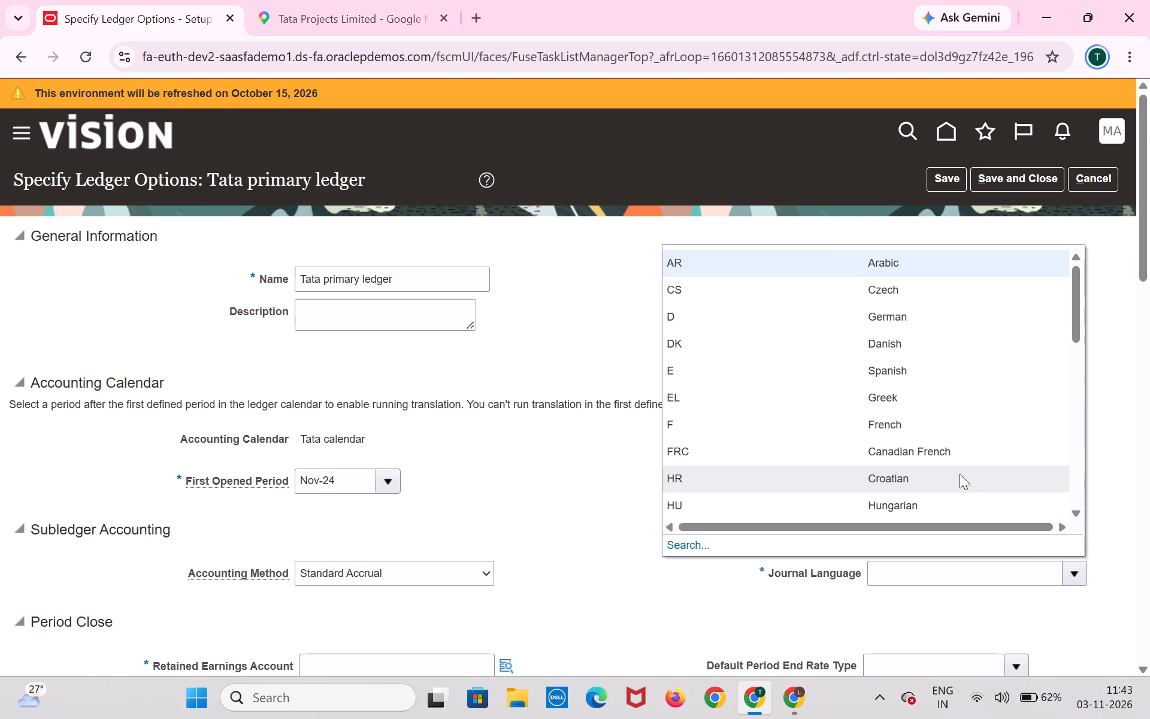
pyautogui.scroll(-1, 960, 474)
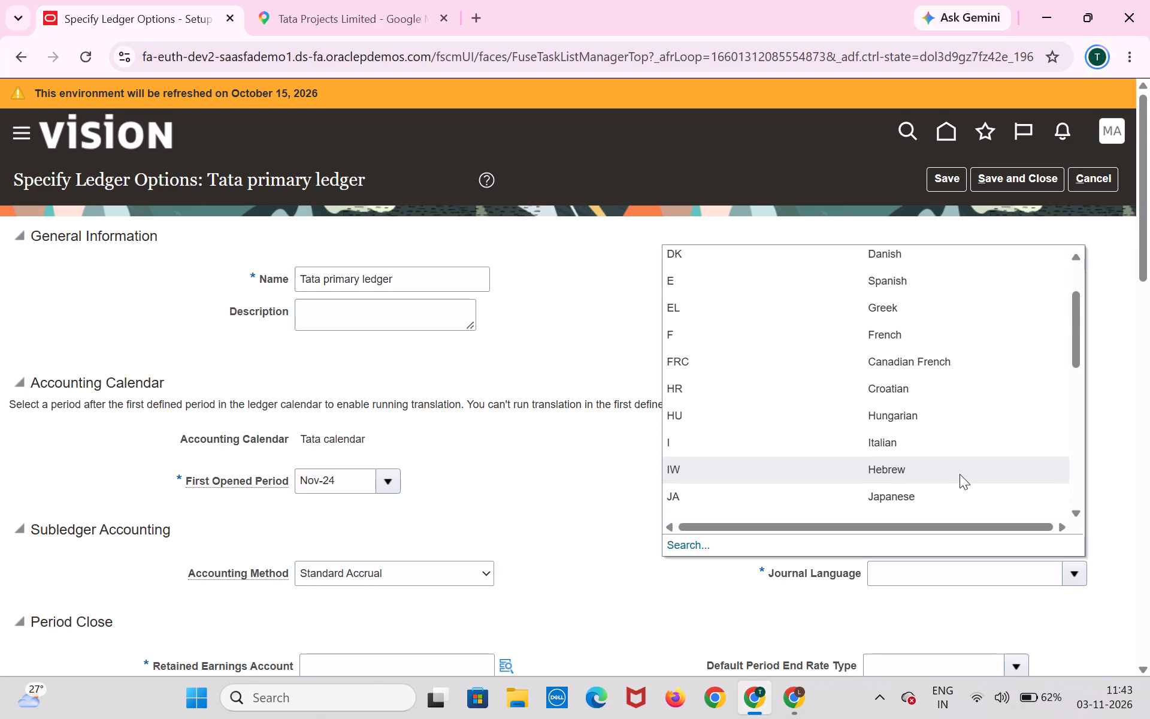
pyautogui.scroll(-2, 960, 474)
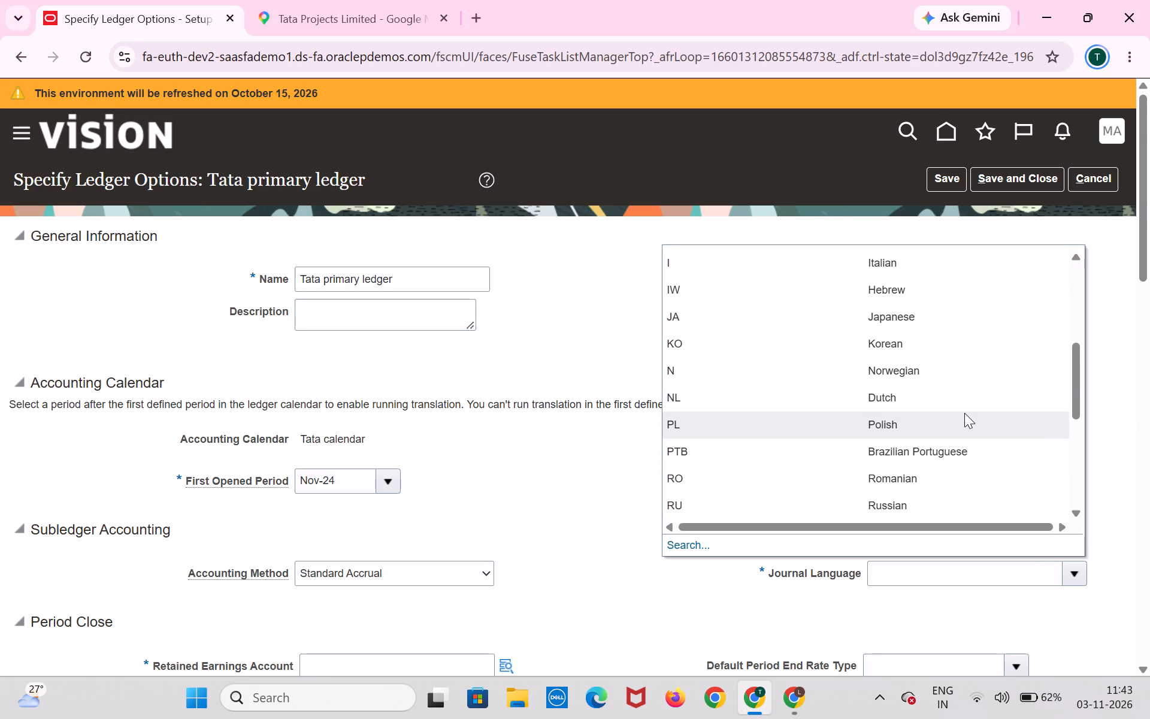
pyautogui.scroll(-3, 964, 413)
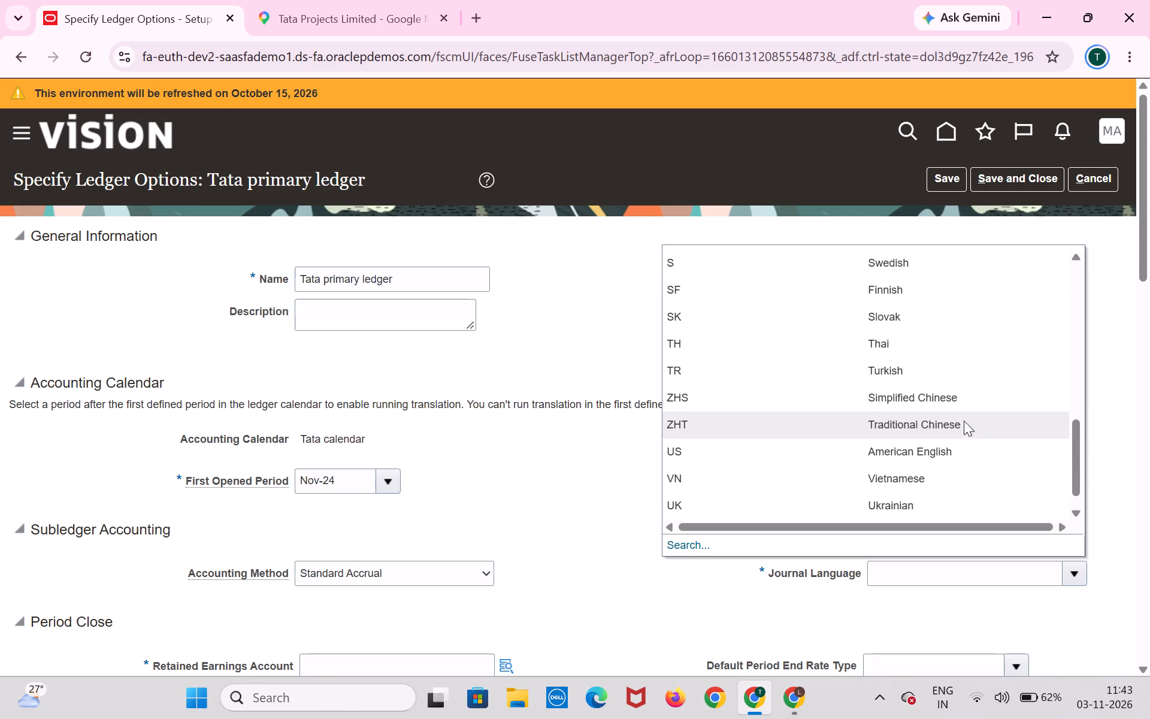
pyautogui.click(980, 445)
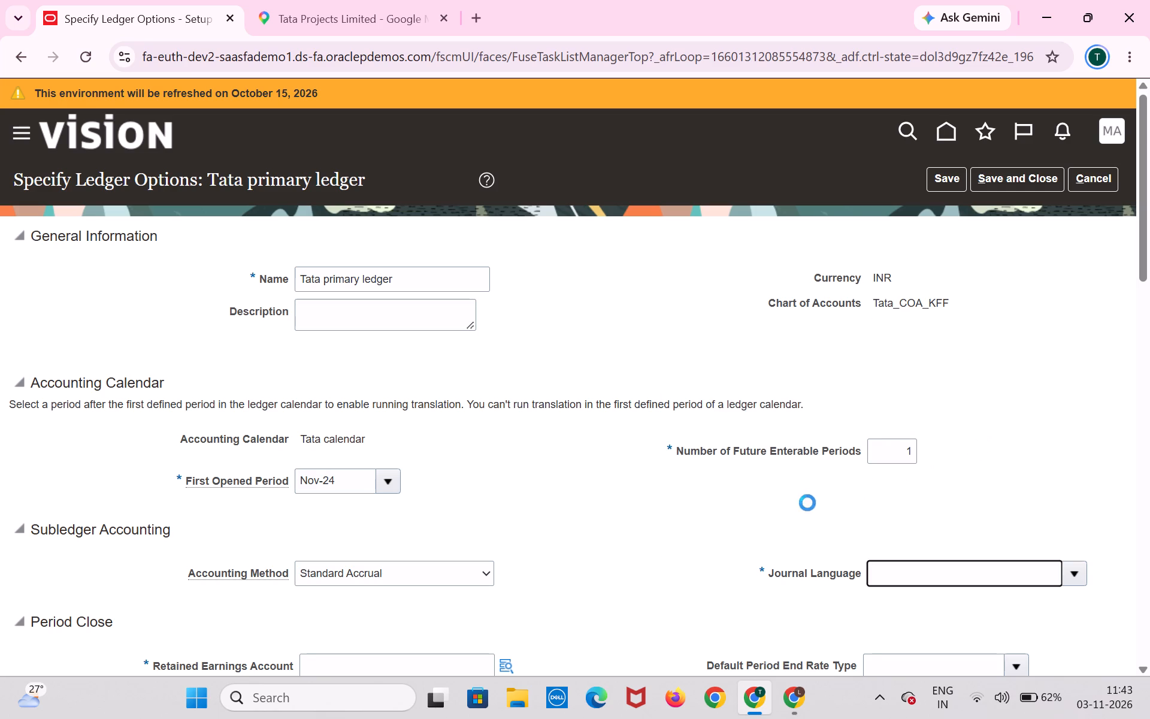
pyautogui.scroll(-1, 728, 506)
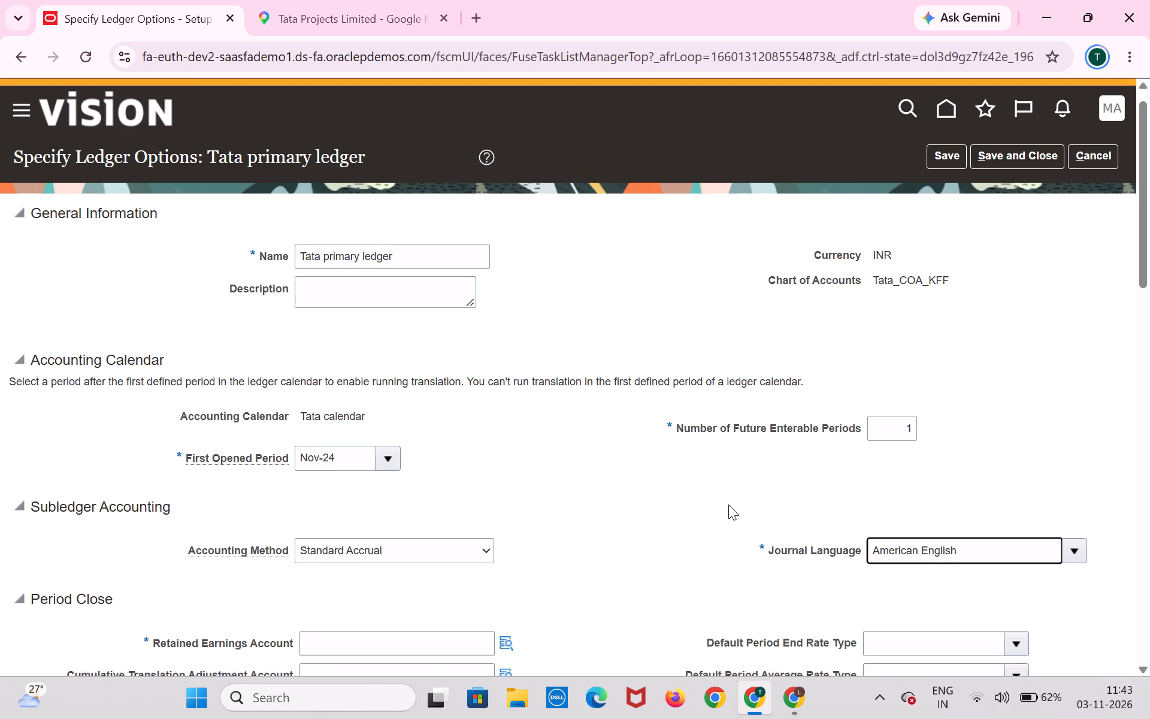
# Set the Retained Earnings Account to company 105, department 0000 and account 33100 in the Period Close options.
pyautogui.scroll(-1, 728, 504)
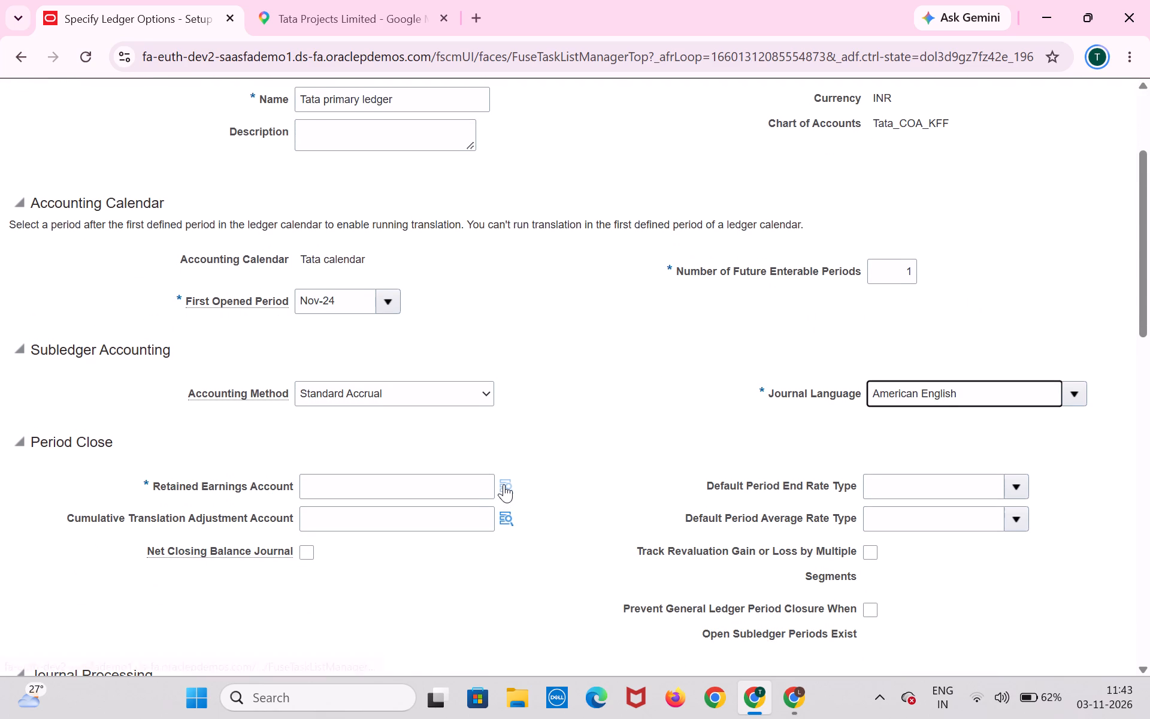
pyautogui.click(504, 484)
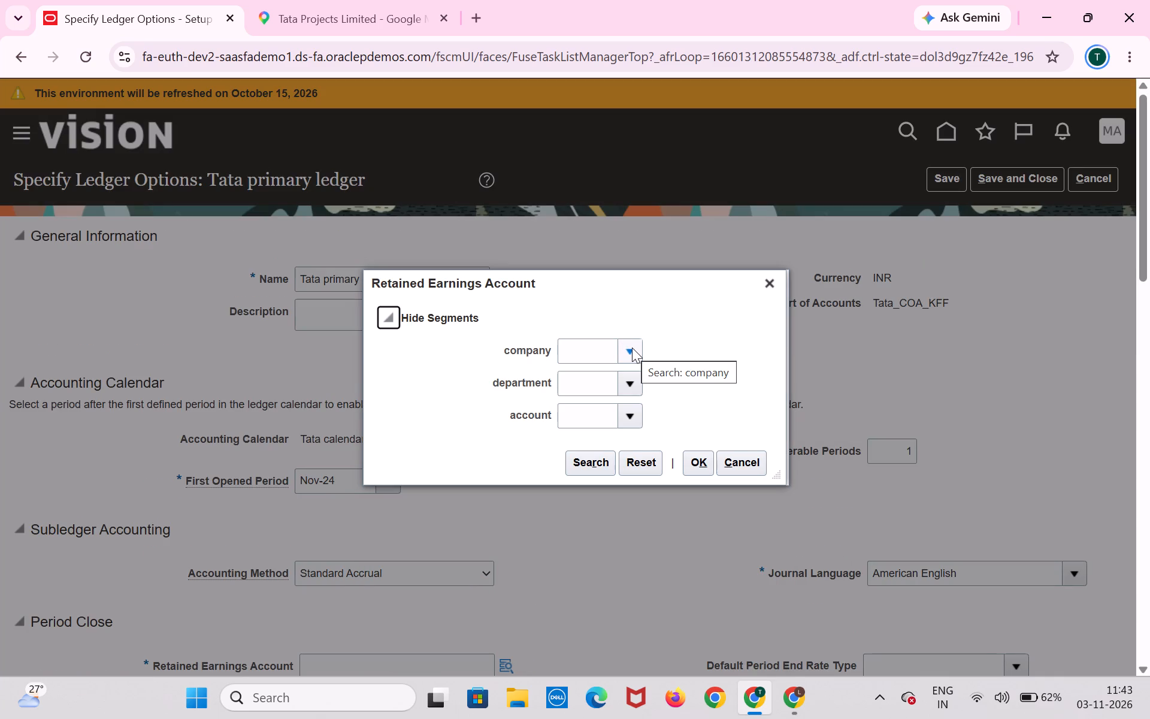
pyautogui.click(632, 348)
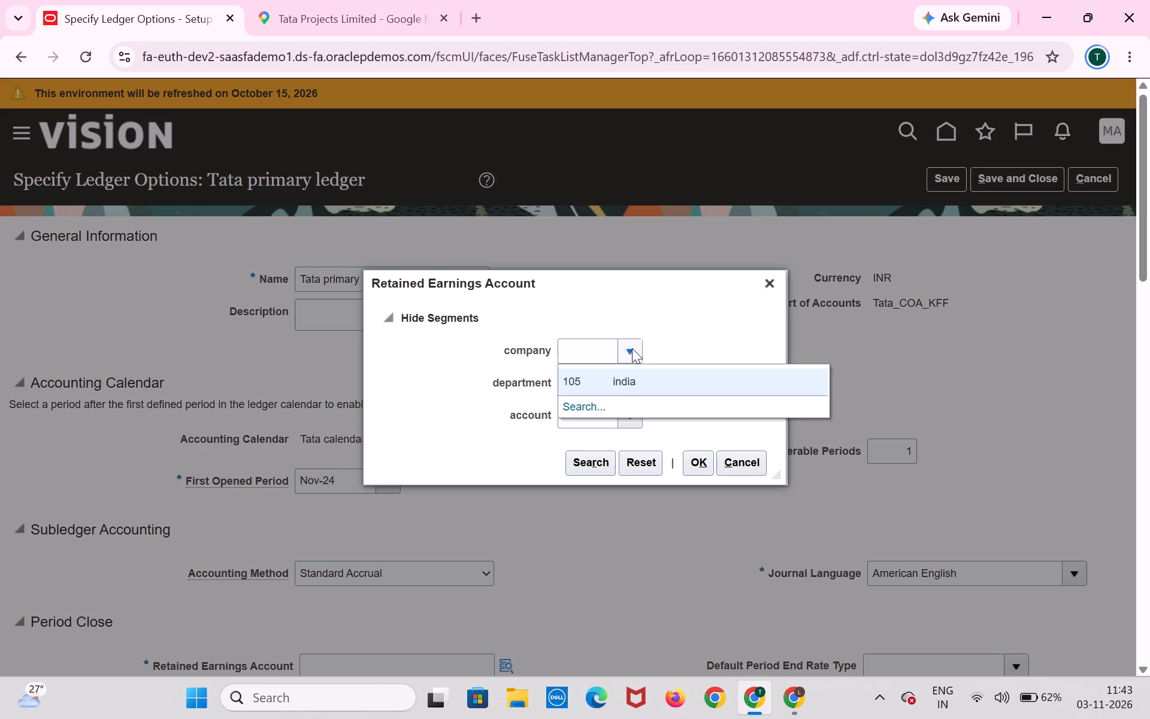
pyautogui.click(628, 373)
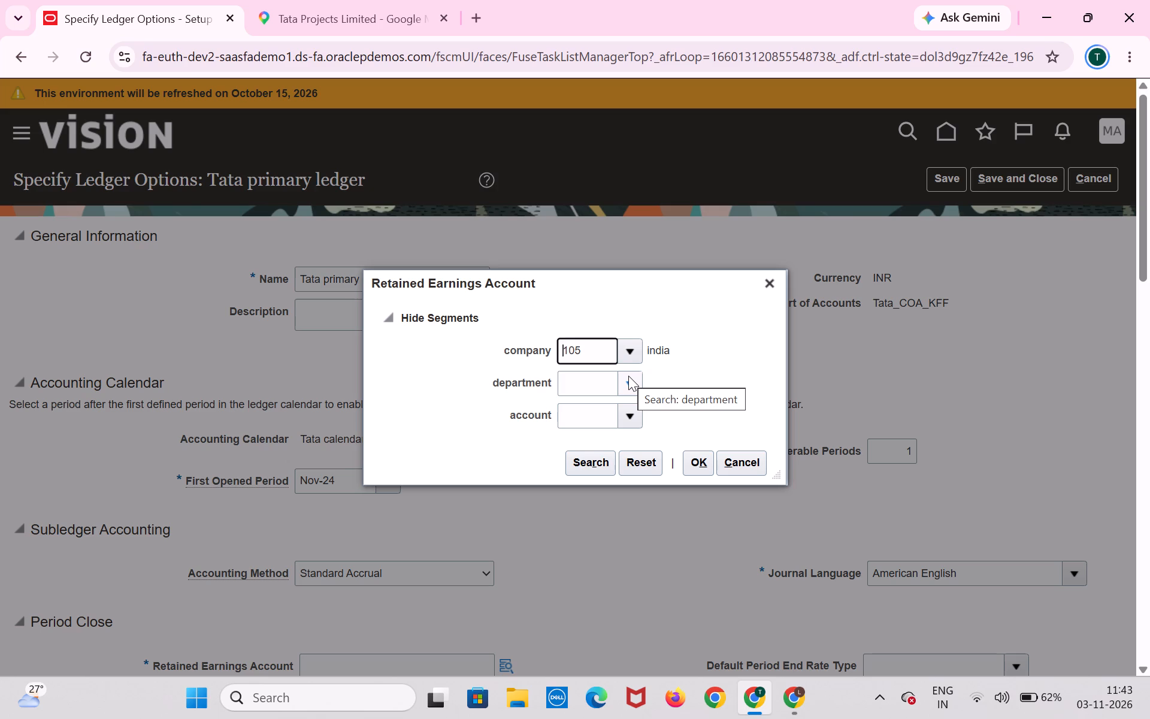
pyautogui.click(628, 375)
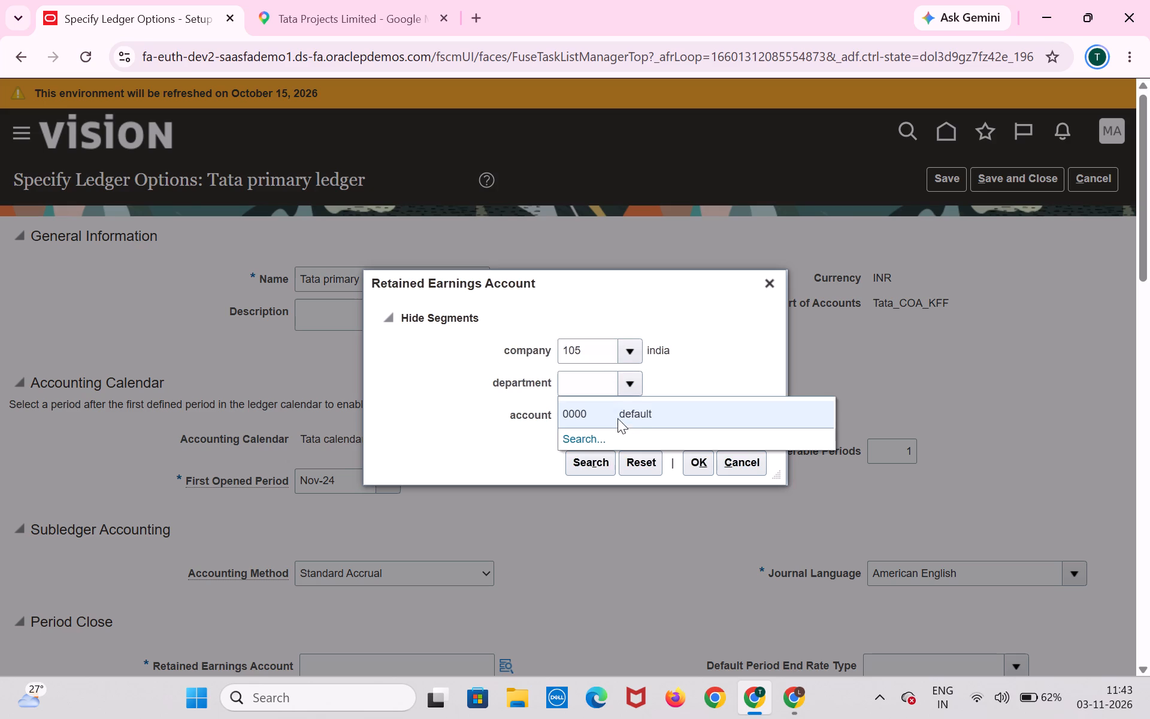
pyautogui.click(618, 418)
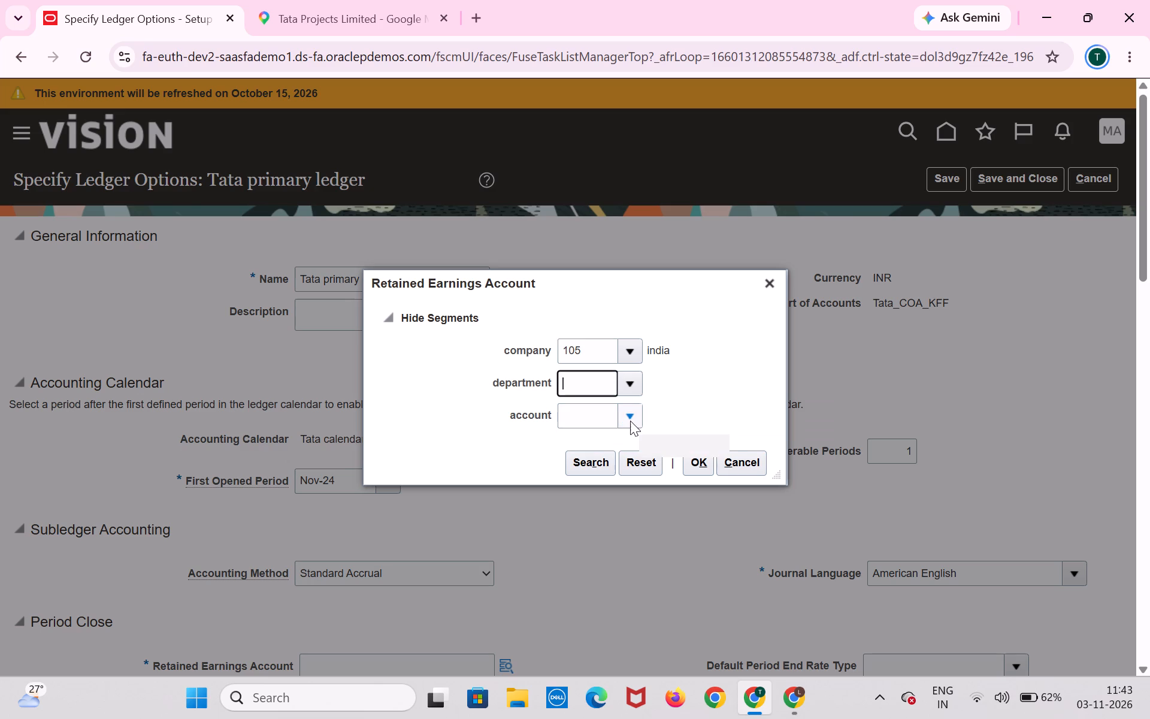
pyautogui.click(602, 417)
pyautogui.write('331')
pyautogui.write('00')
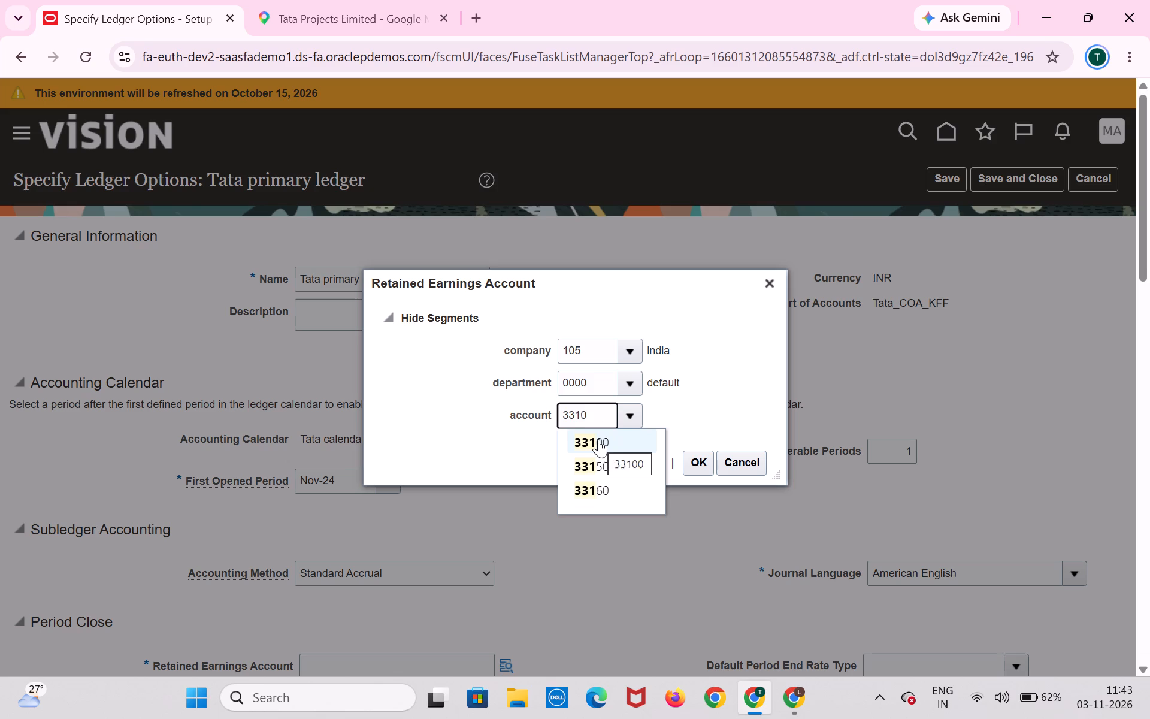
pyautogui.click(598, 439)
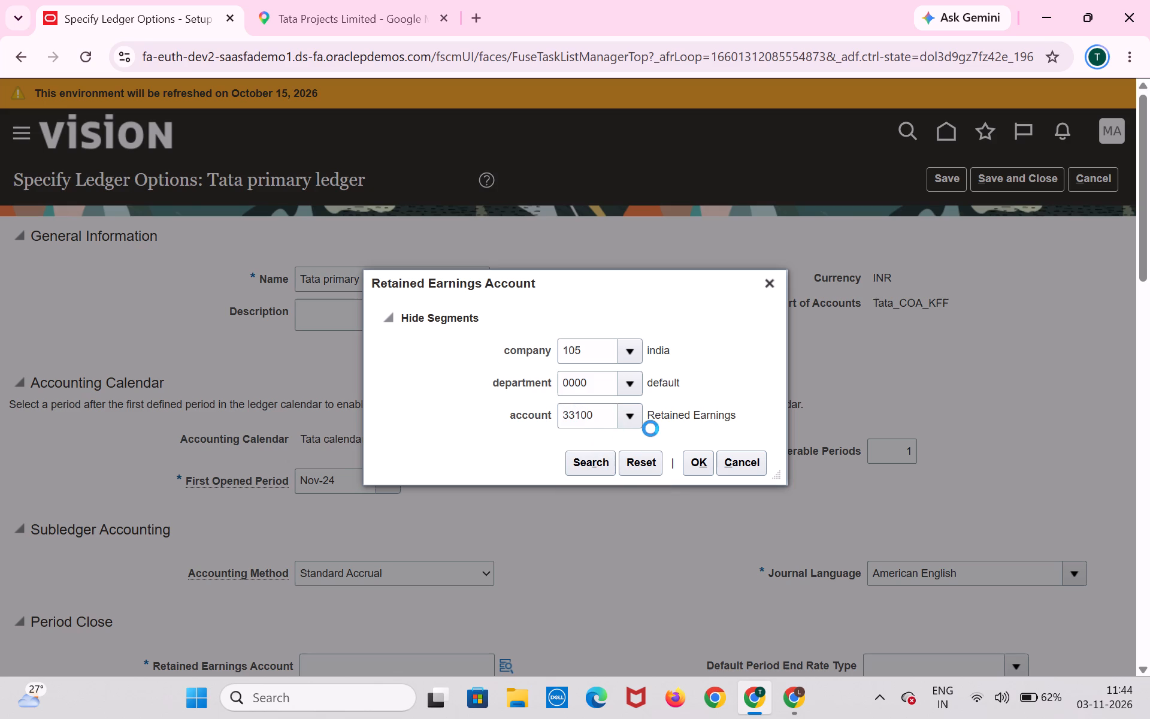
pyautogui.click(698, 455)
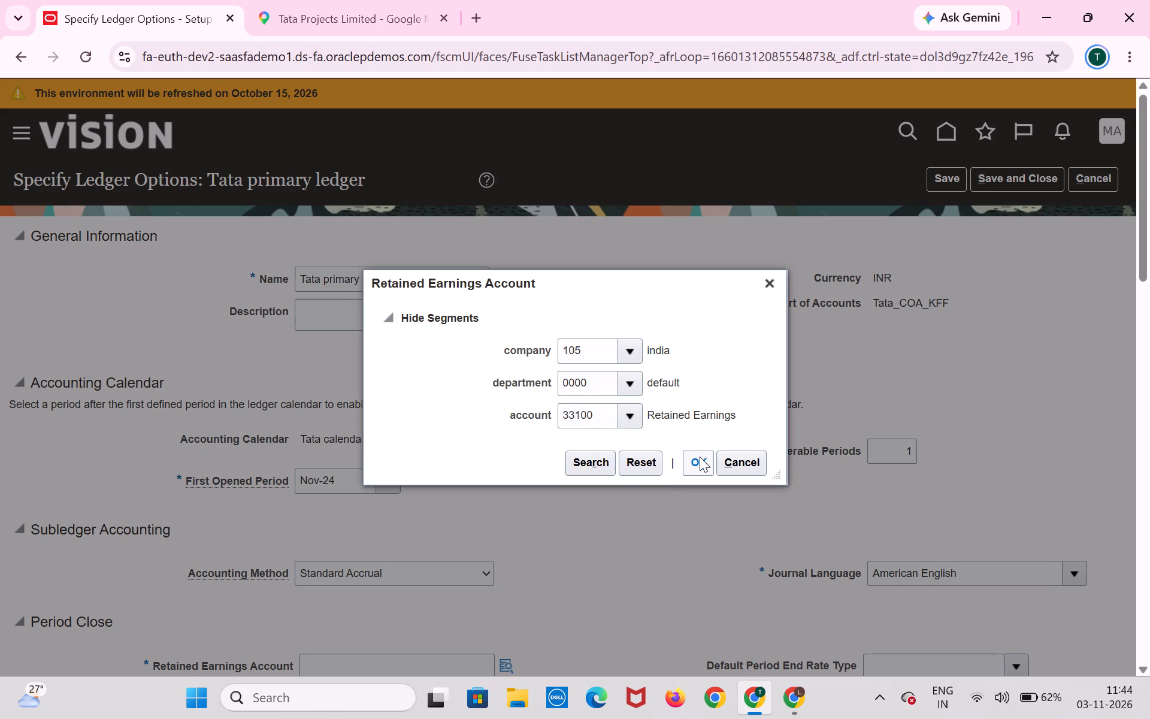
pyautogui.click(706, 467)
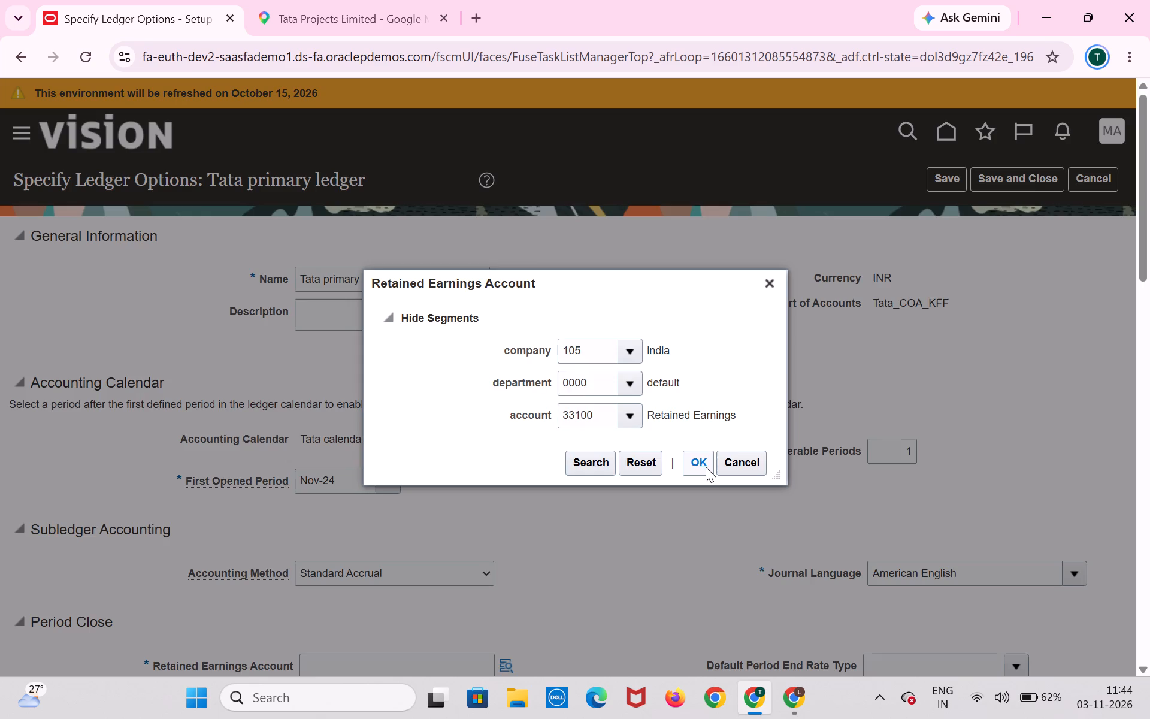
pyautogui.click(706, 467)
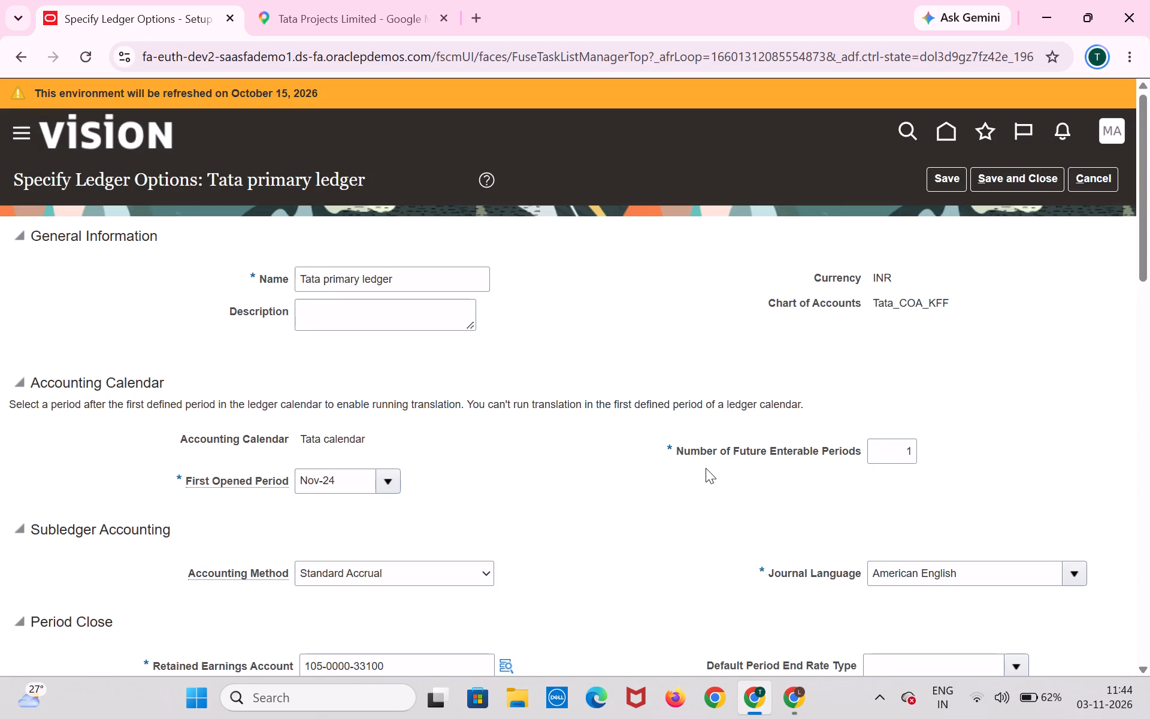
# Save and close the ledger options of Tata primary ledger.
pyautogui.scroll(-3, 709, 473)
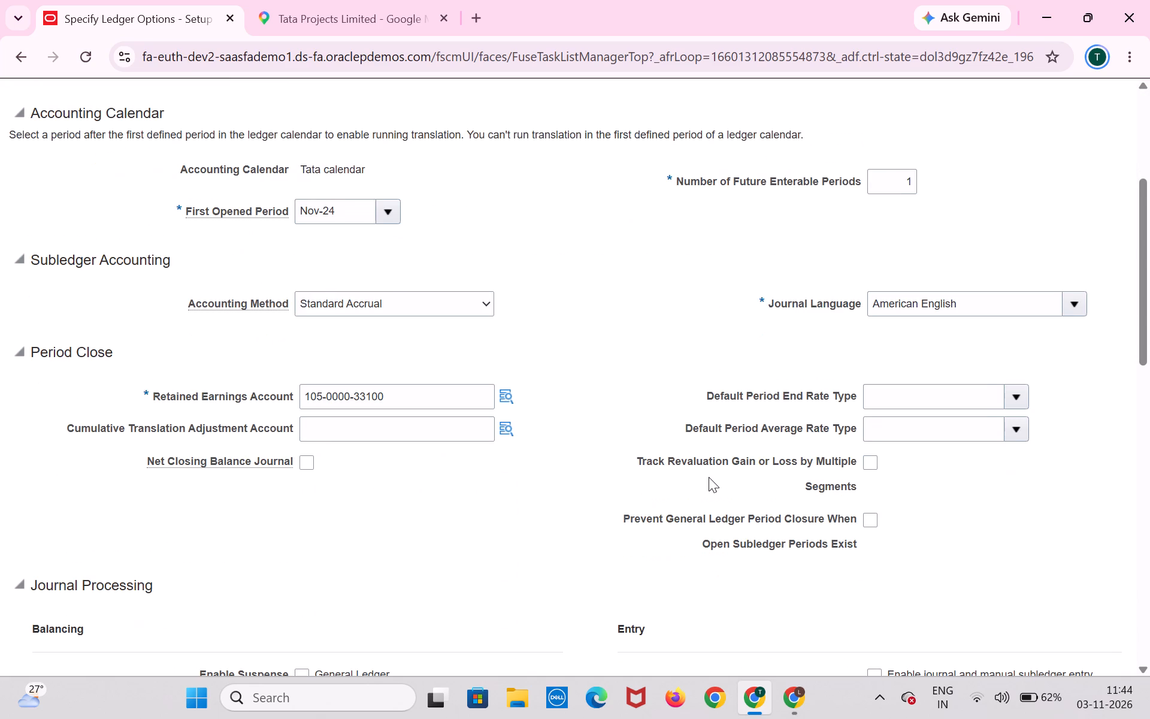
pyautogui.scroll(8, 710, 478)
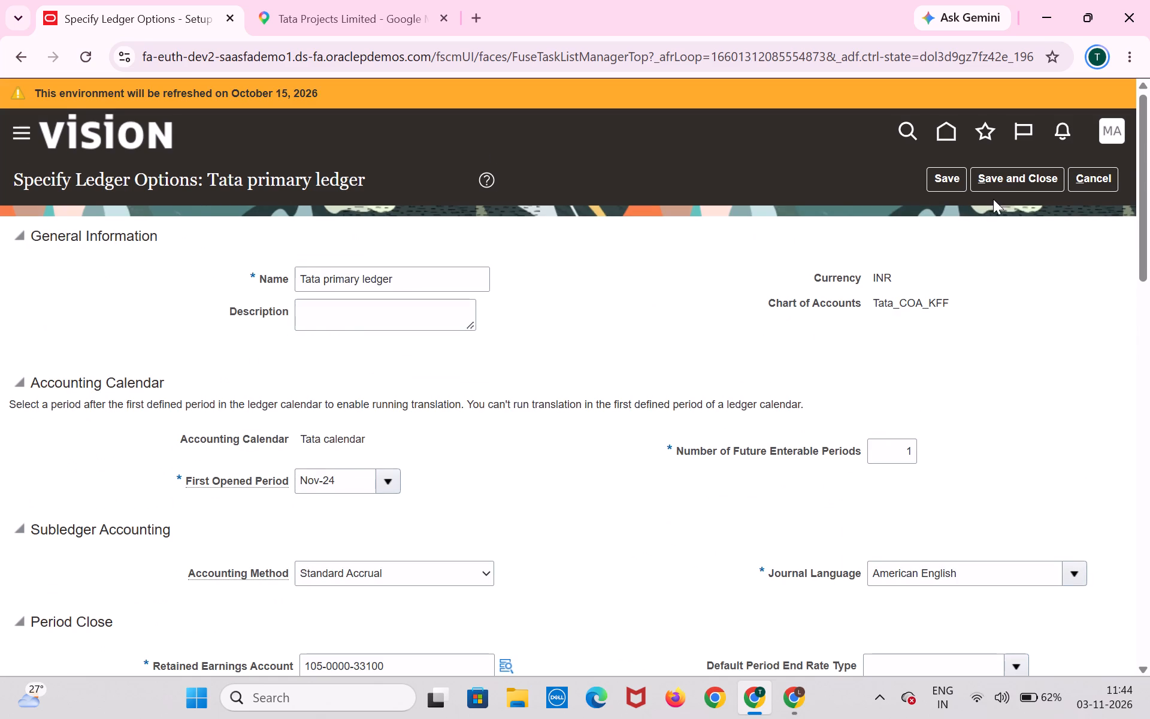
pyautogui.click(1009, 186)
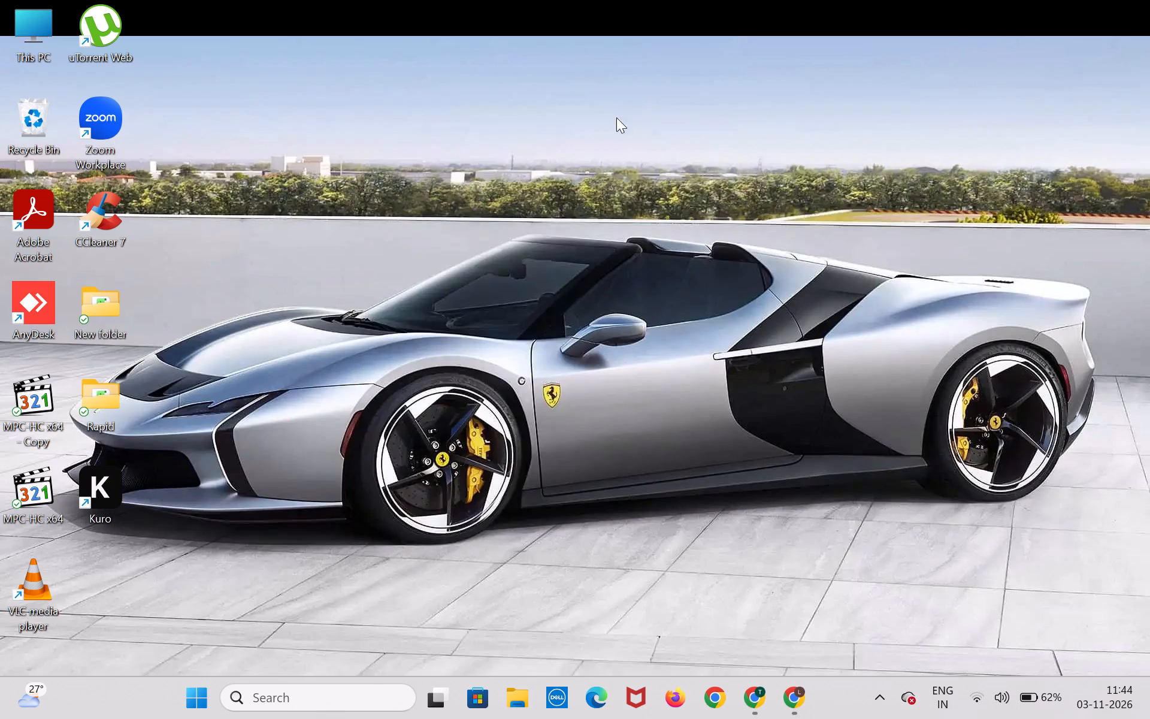
# Switch to File Explorer and open the "2-General Ledger" Fusion PDF guide from New Volume (D:).
pyautogui.doubleClick(46, 46)
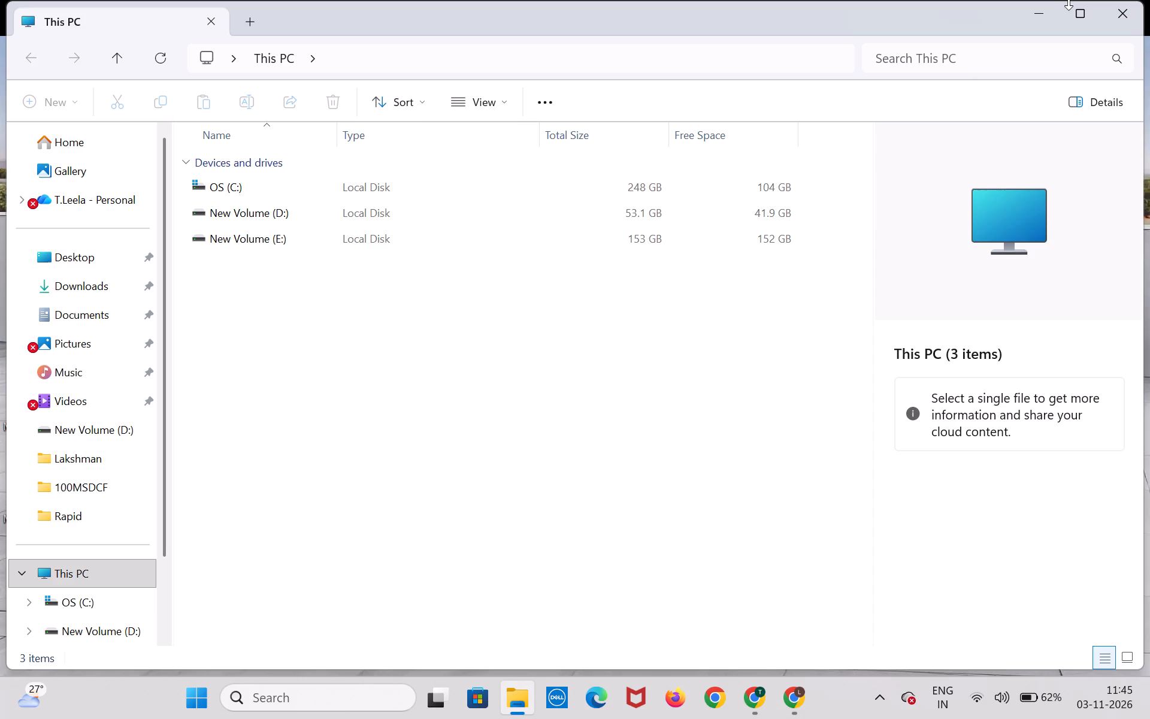
pyautogui.click(1082, 18)
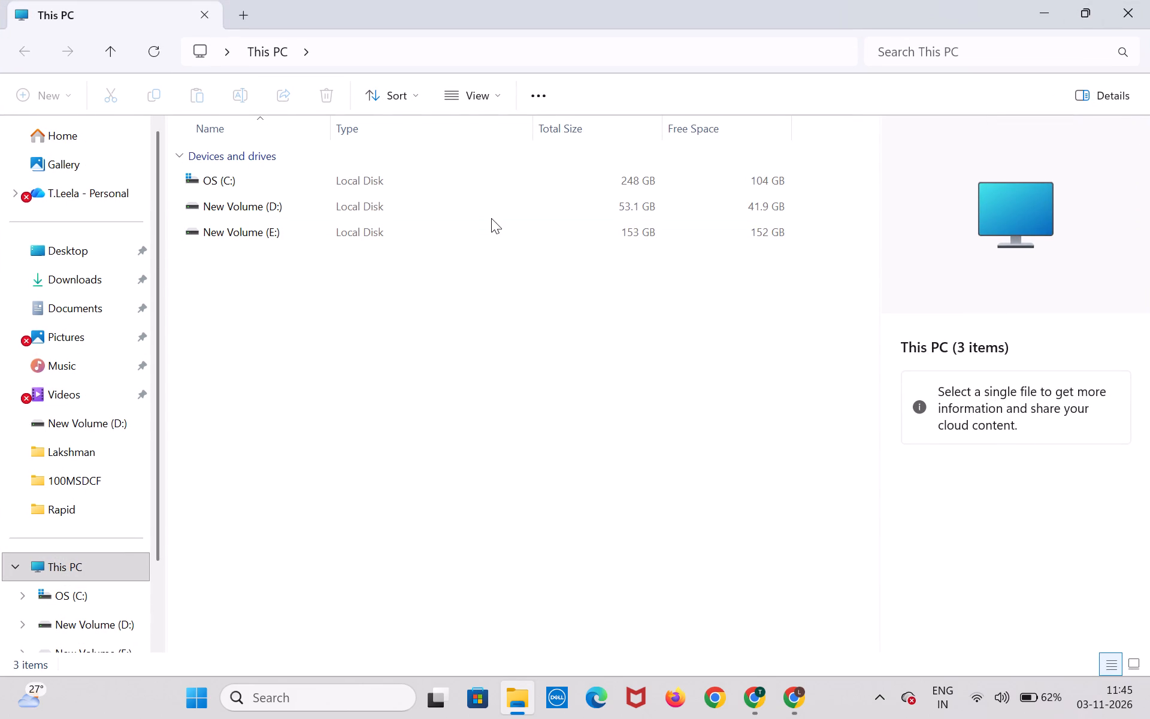
pyautogui.doubleClick(486, 209)
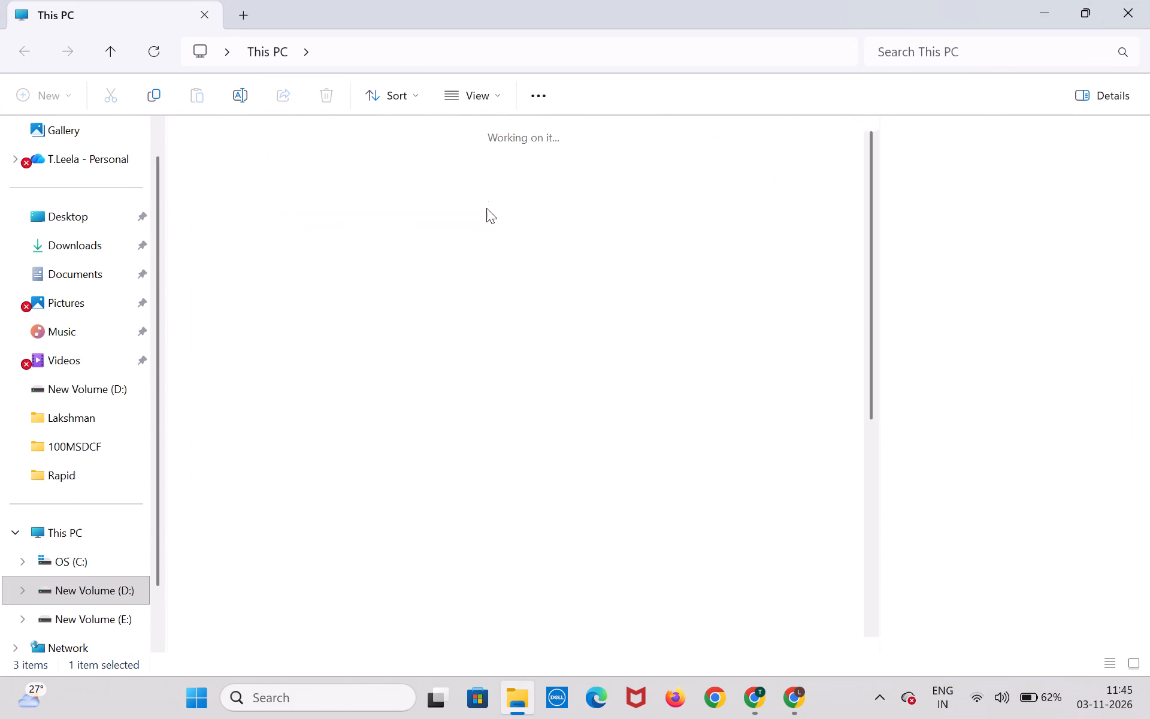
pyautogui.doubleClick(394, 213)
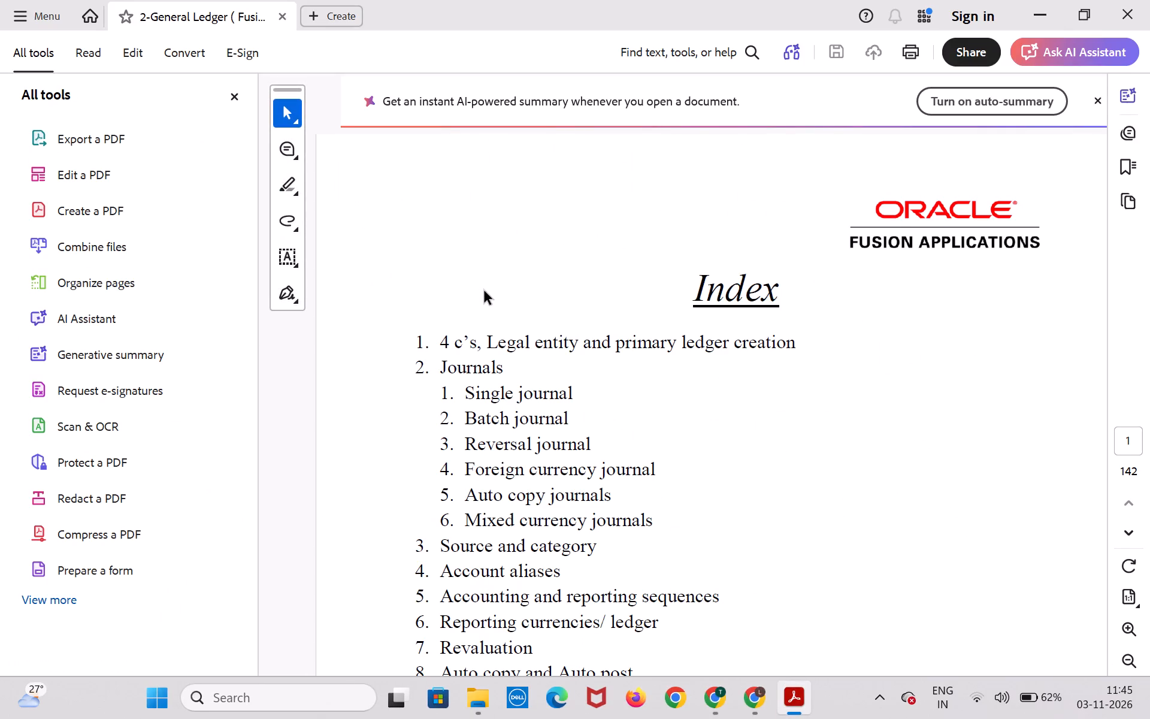
# Look through the General Ledger guide for the "Legal entity and ledger creation" section and its list of steps to follow.
pyautogui.scroll(-11, 489, 294)
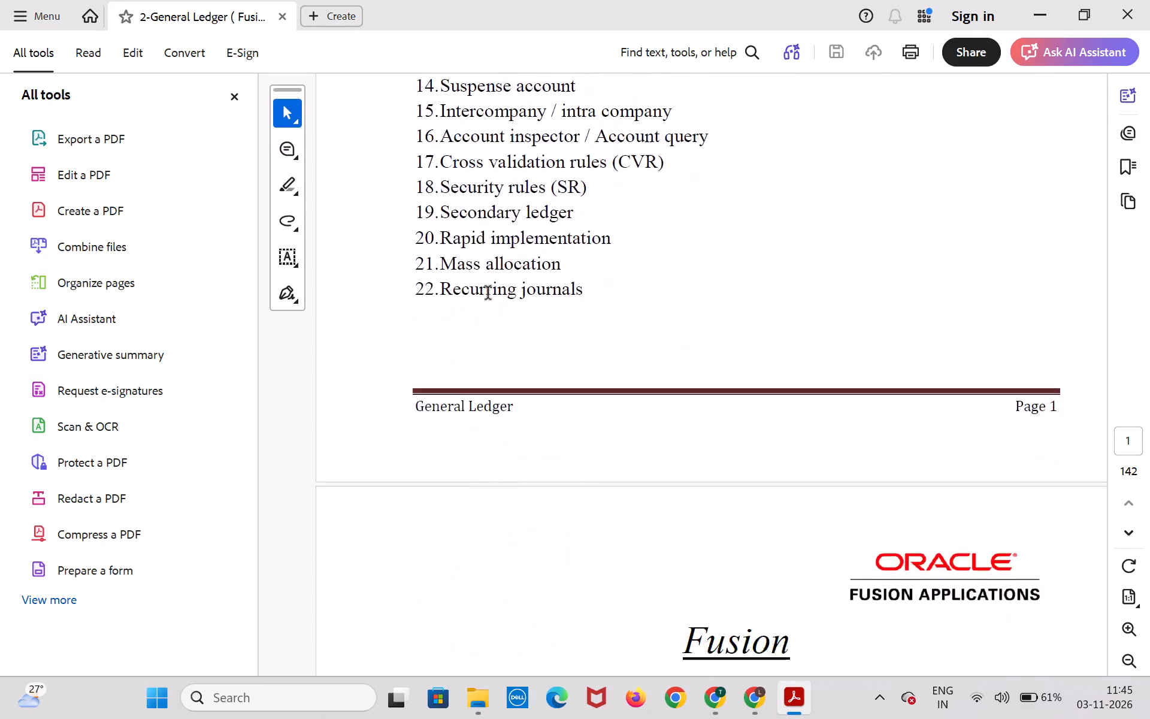
pyautogui.scroll(-12, 489, 294)
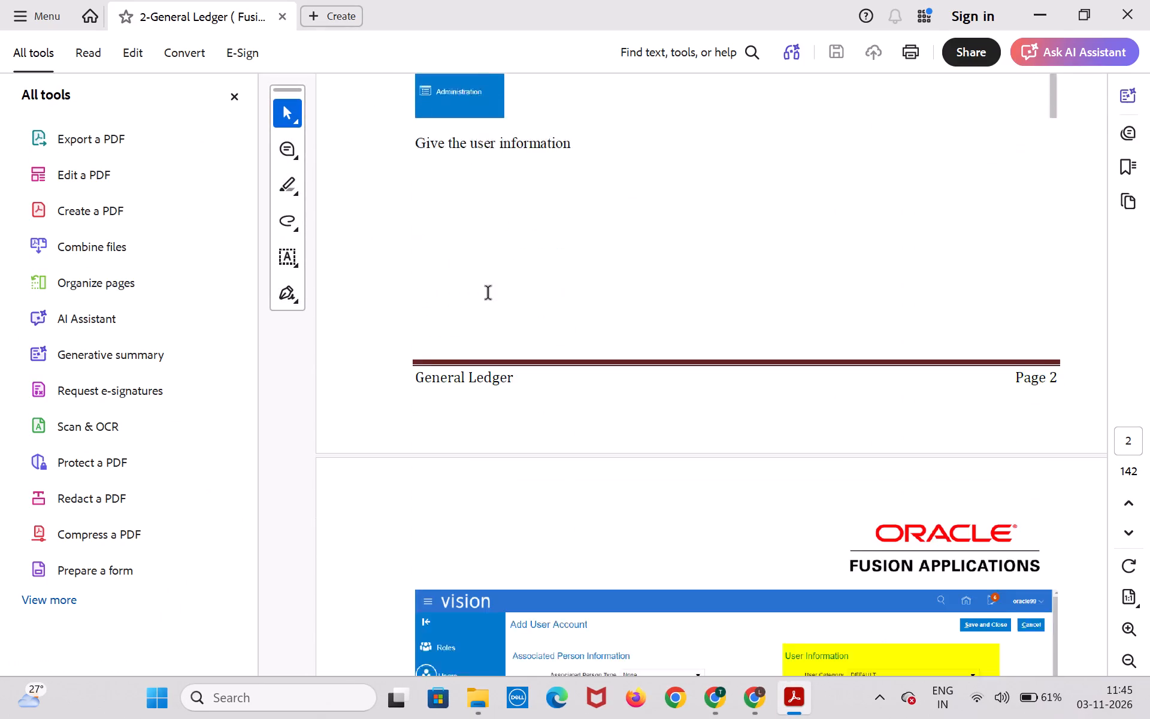
pyautogui.scroll(-18, 489, 294)
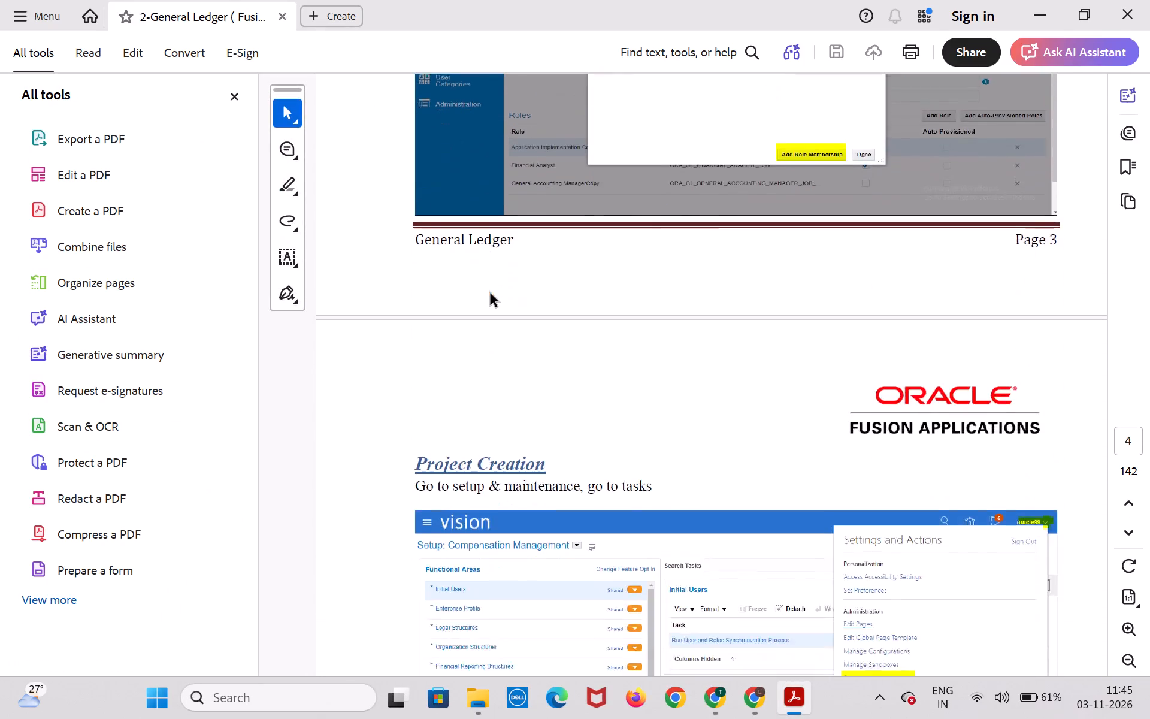
pyautogui.scroll(-11, 494, 292)
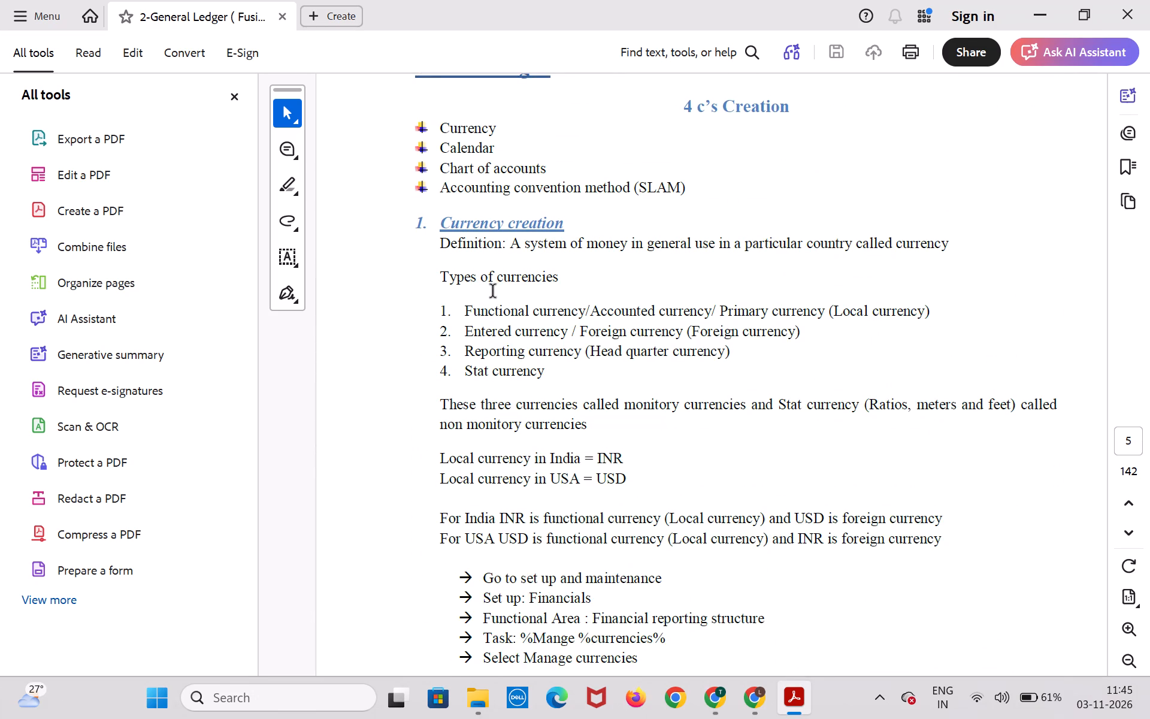
pyautogui.scroll(-5, 495, 292)
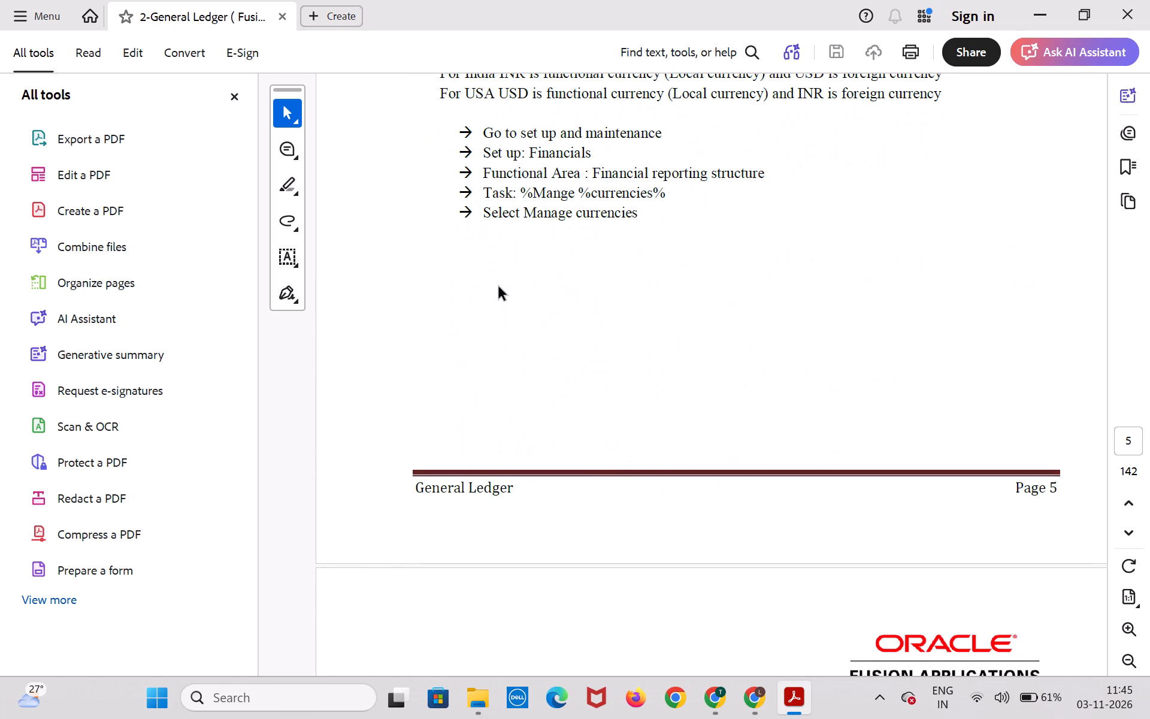
pyautogui.scroll(-9, 499, 287)
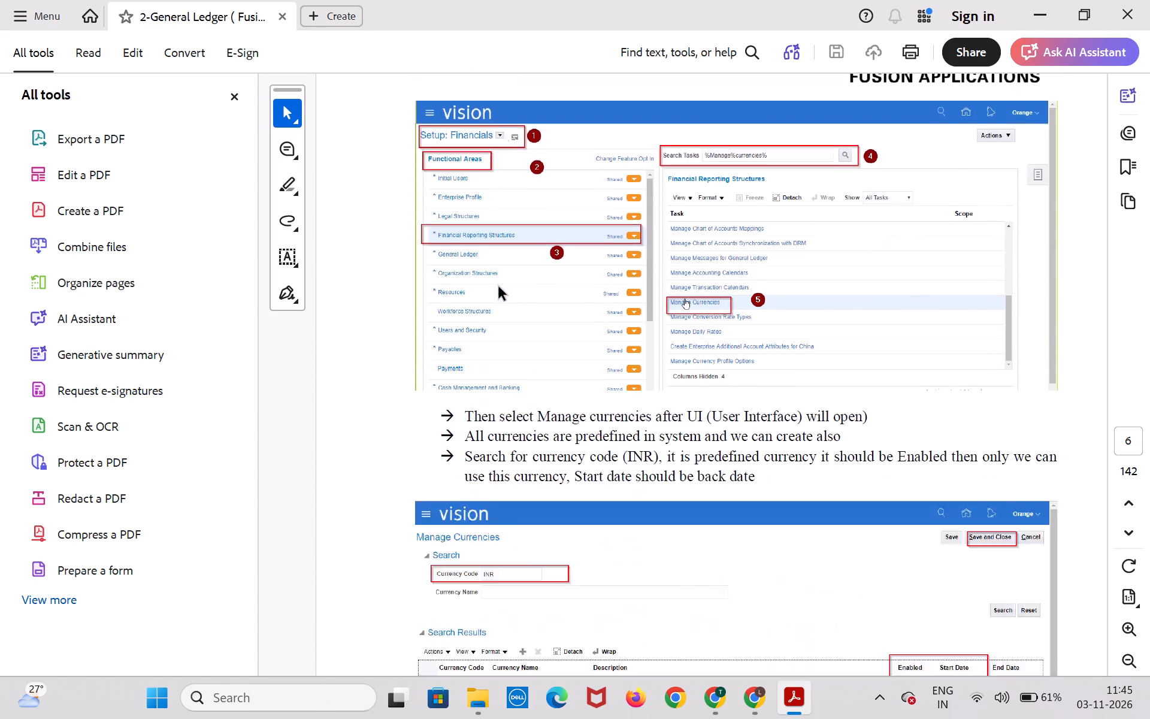
pyautogui.scroll(-14, 499, 287)
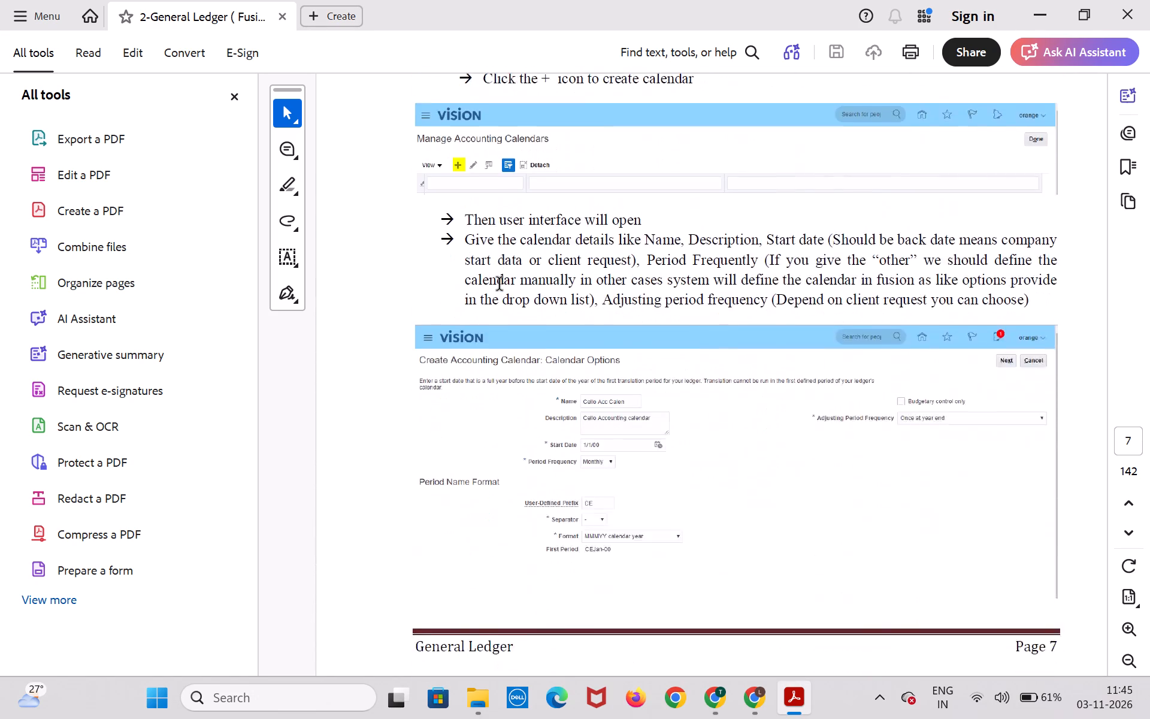
pyautogui.scroll(-11, 501, 285)
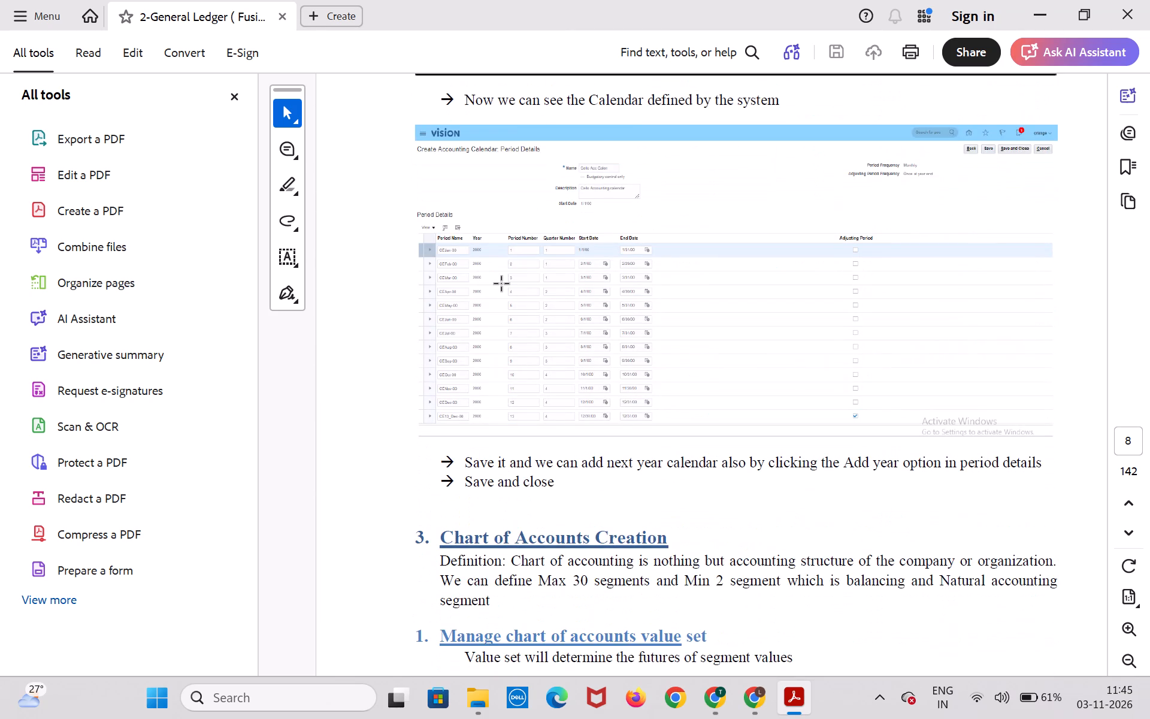
pyautogui.scroll(-9, 502, 284)
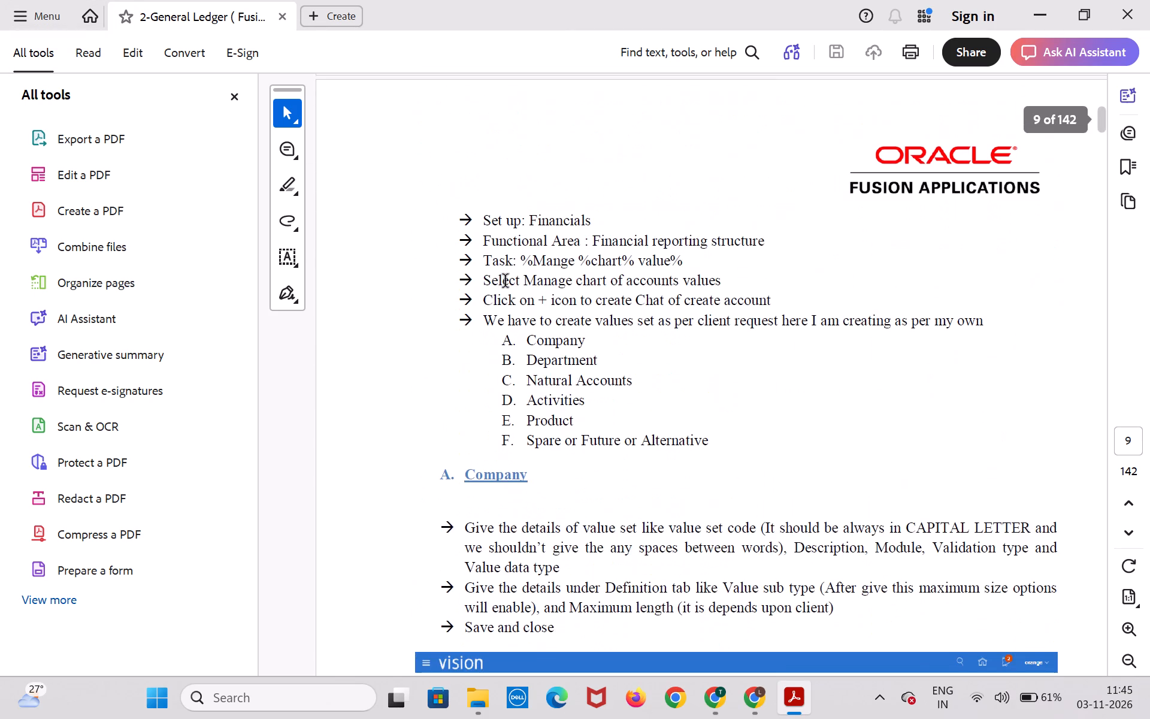
pyautogui.scroll(-4, 506, 282)
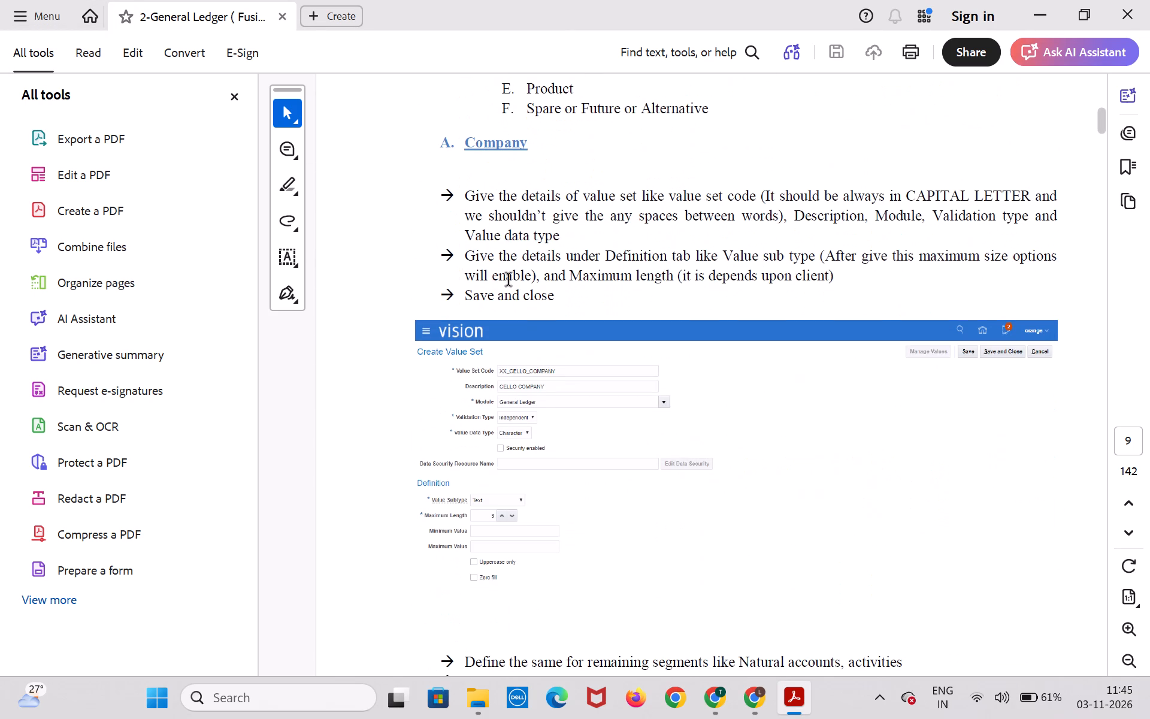
pyautogui.scroll(-8, 509, 280)
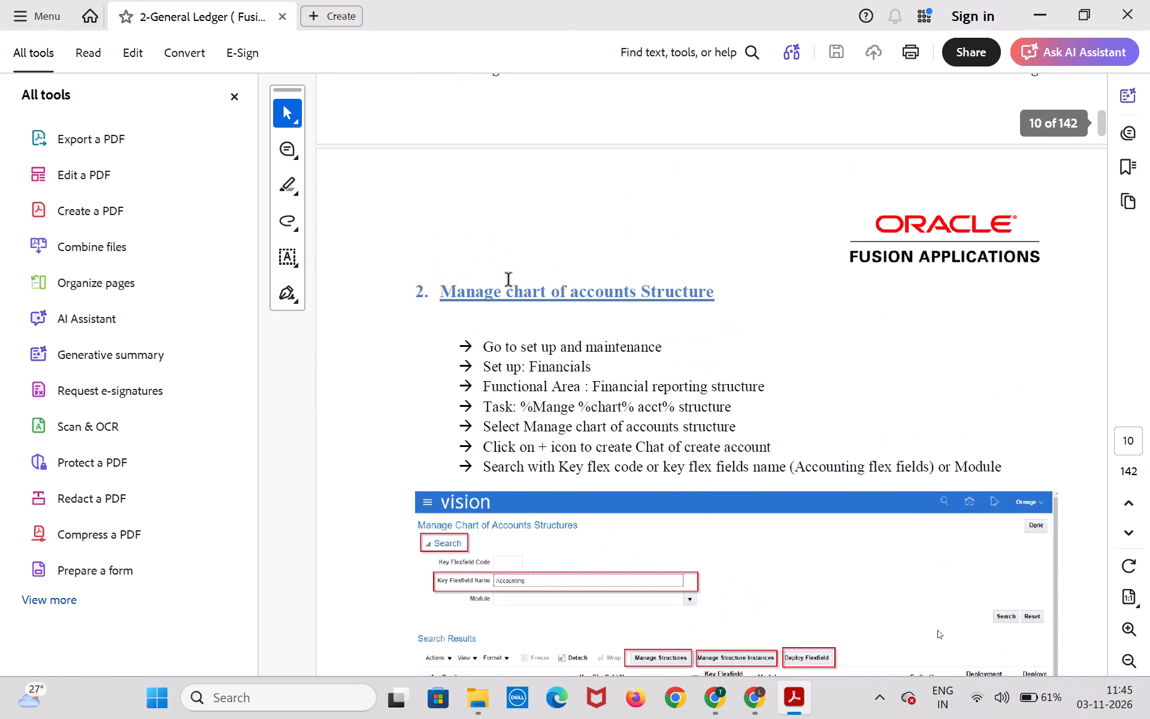
pyautogui.scroll(-16, 509, 280)
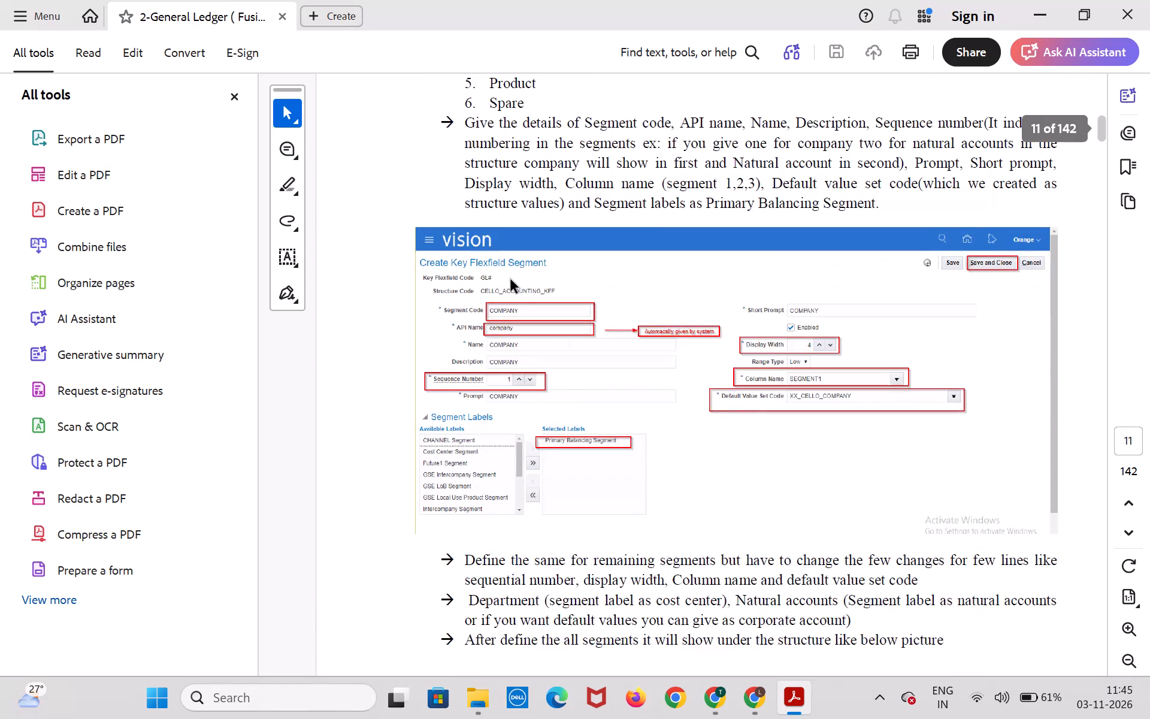
pyautogui.scroll(-11, 511, 280)
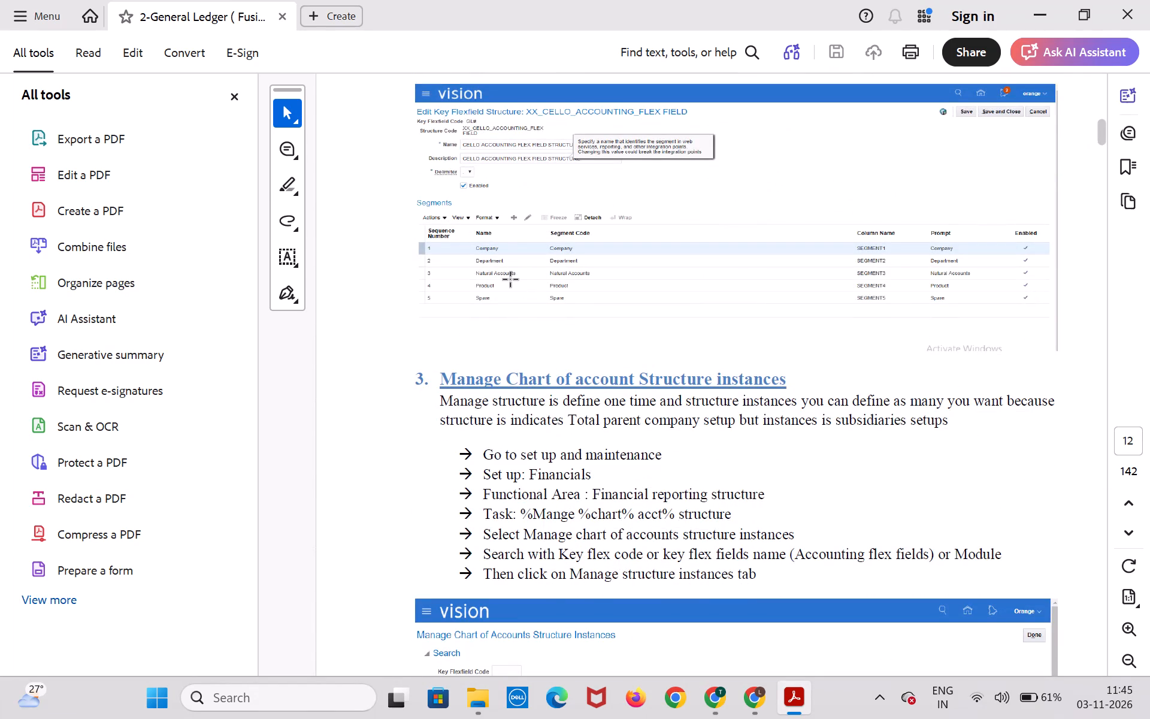
pyautogui.scroll(-11, 511, 280)
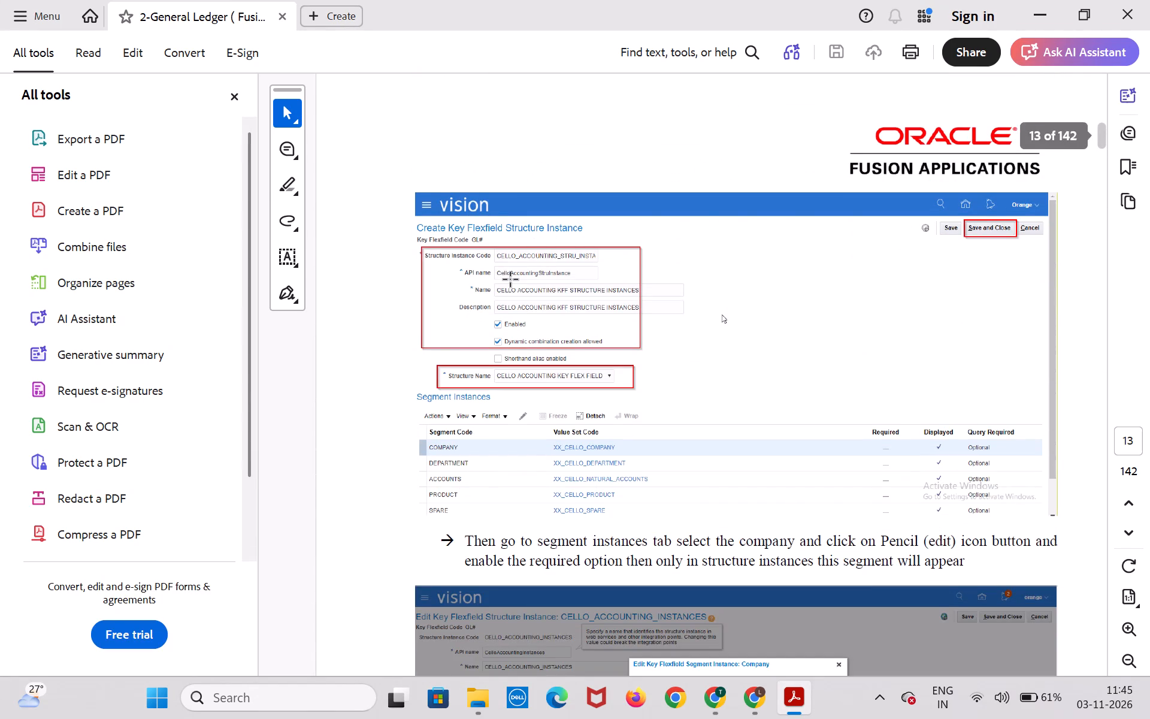
pyautogui.scroll(-5, 512, 279)
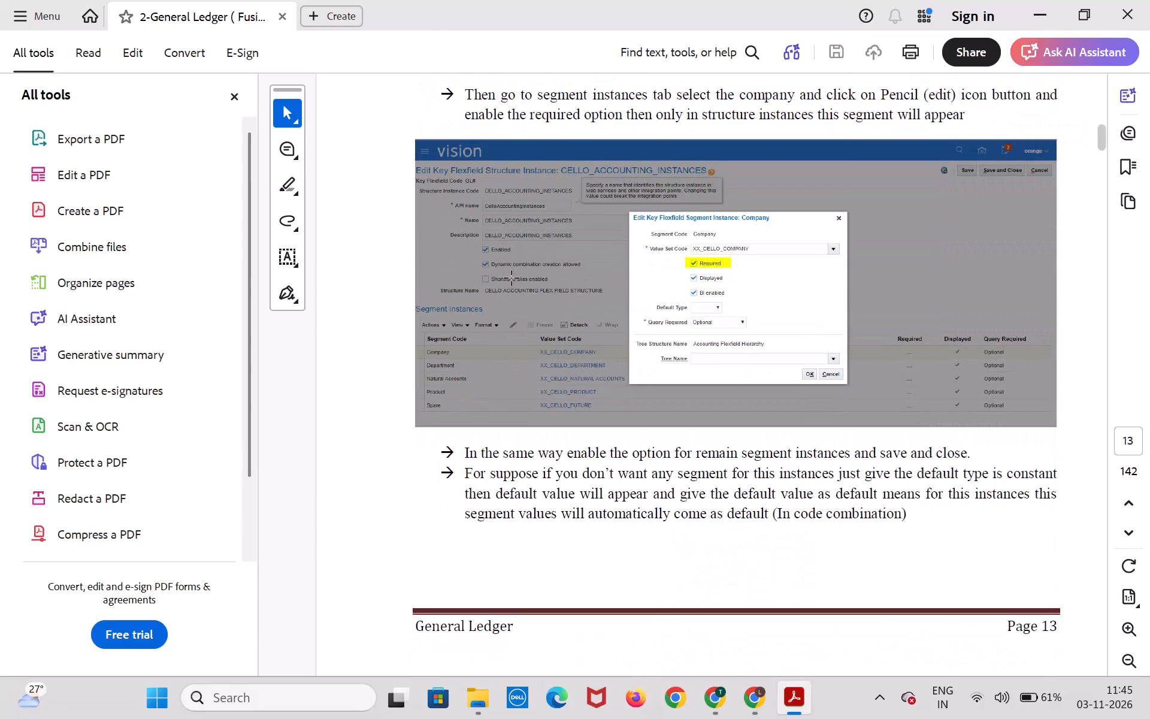
pyautogui.scroll(-17, 512, 277)
pyautogui.scroll(-11, 512, 277)
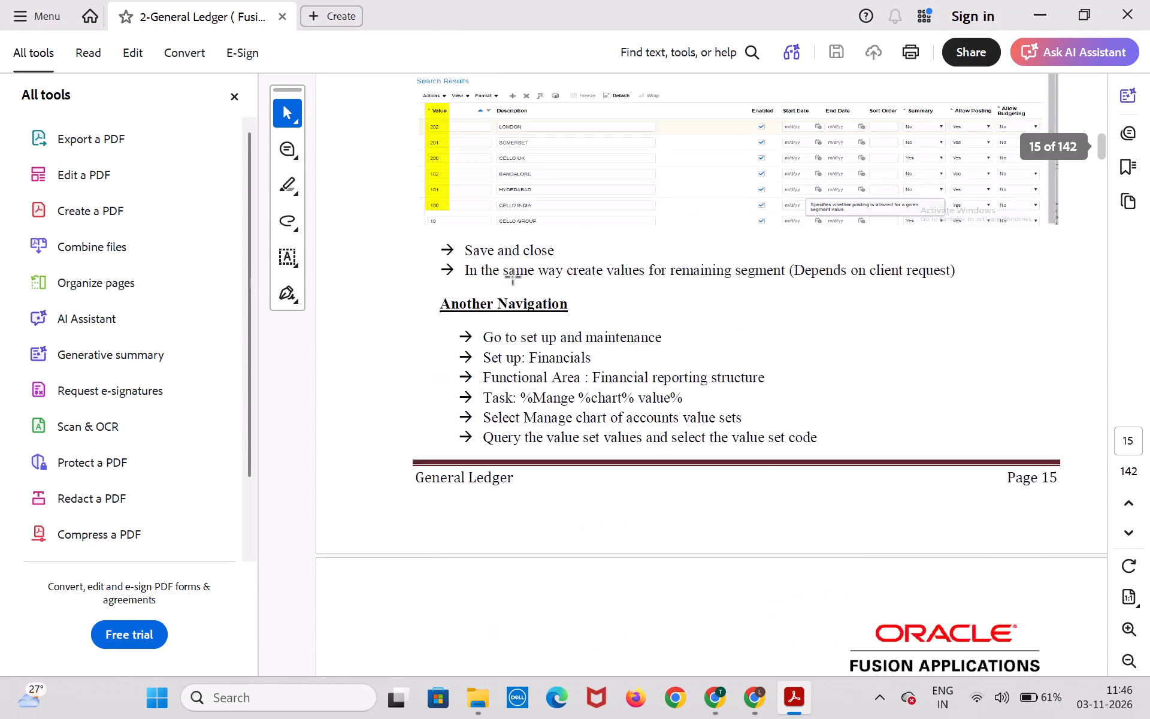
pyautogui.scroll(-7, 513, 277)
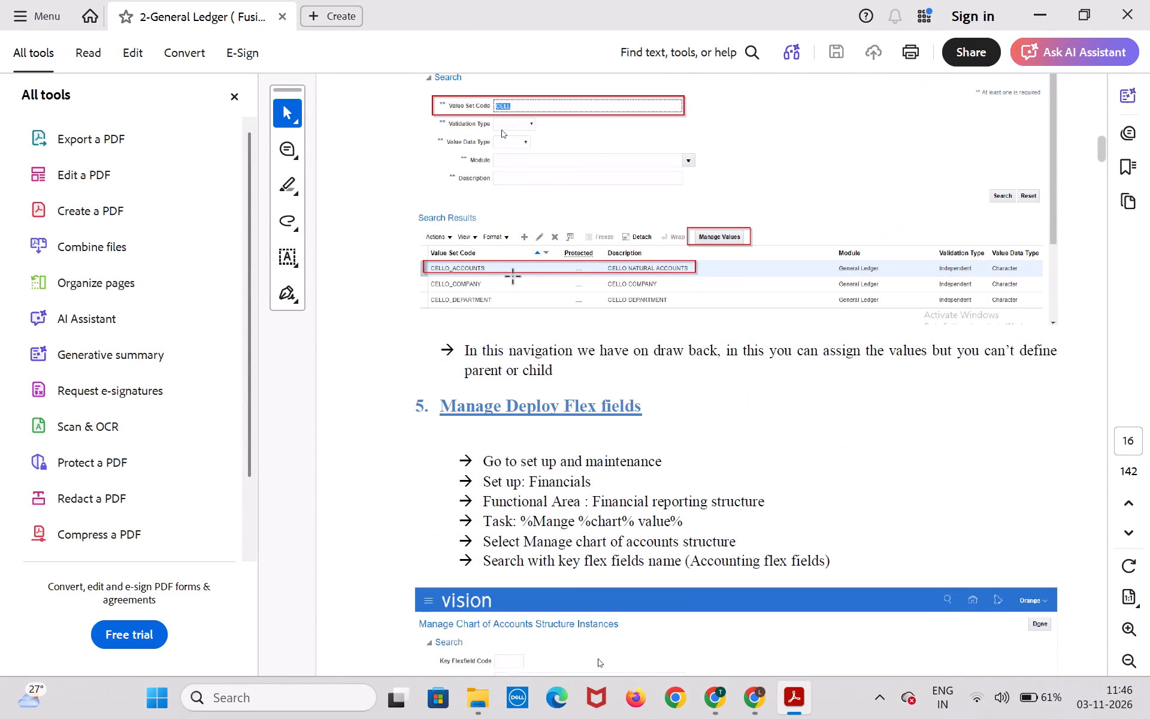
pyautogui.scroll(-17, 513, 277)
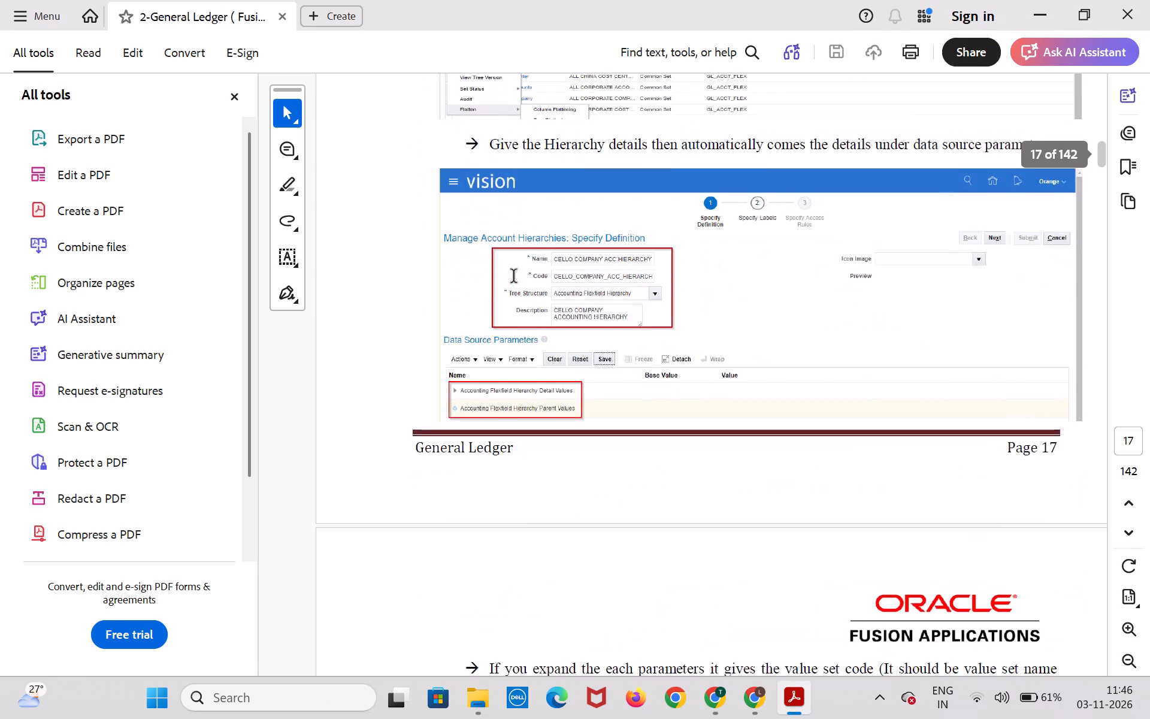
pyautogui.scroll(-19, 515, 277)
pyautogui.scroll(-5, 515, 276)
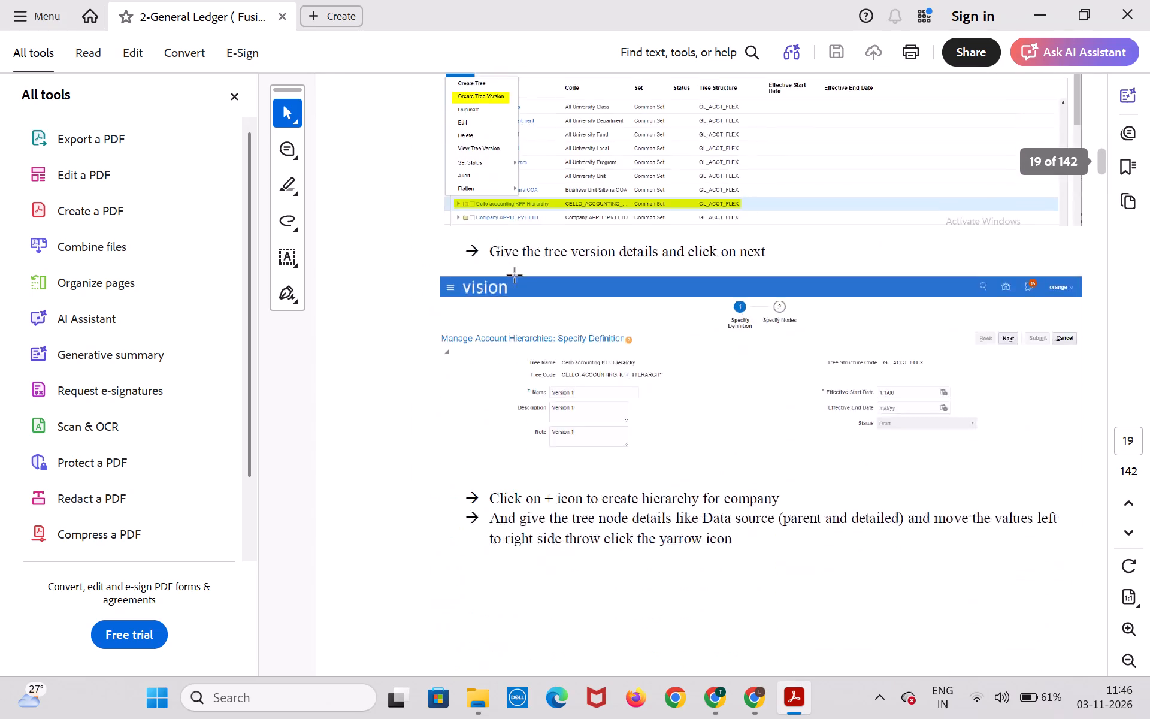
pyautogui.scroll(-18, 515, 276)
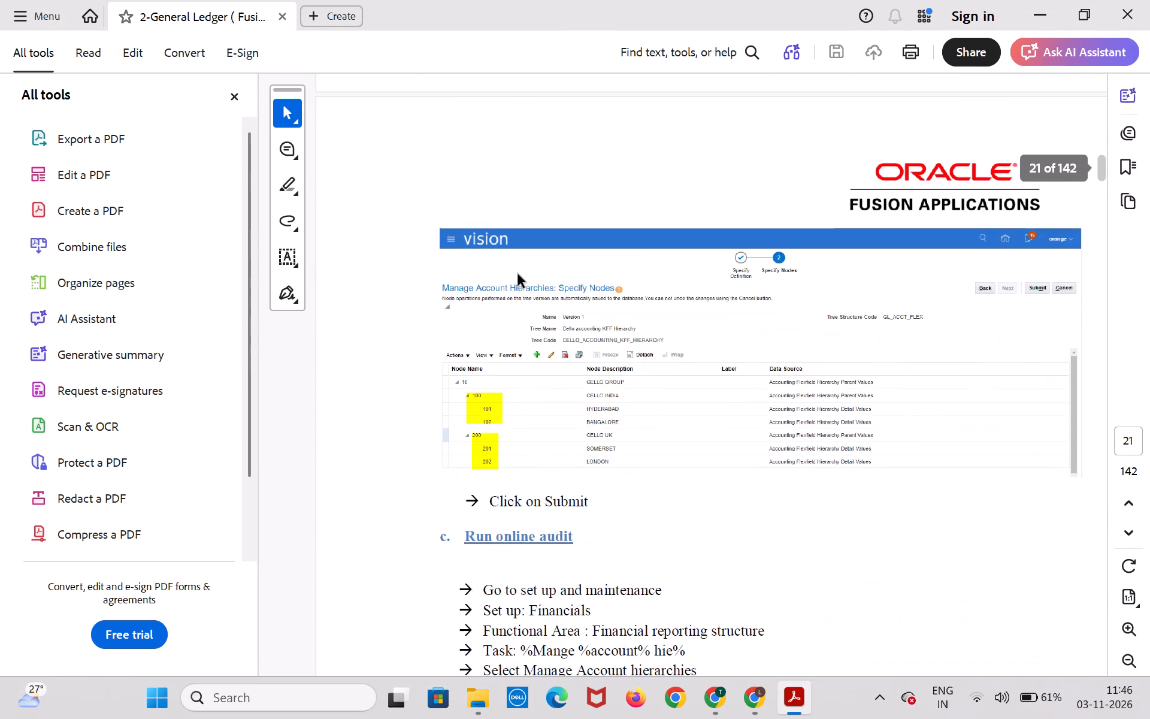
pyautogui.scroll(-12, 518, 274)
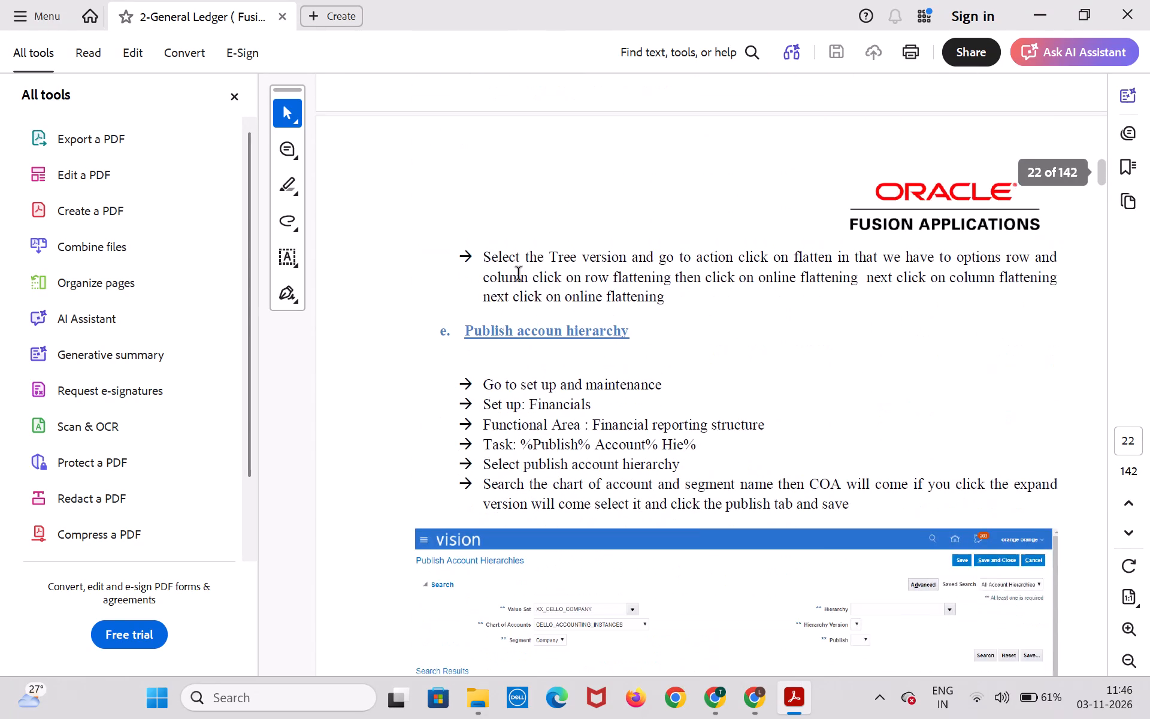
pyautogui.scroll(-14, 519, 274)
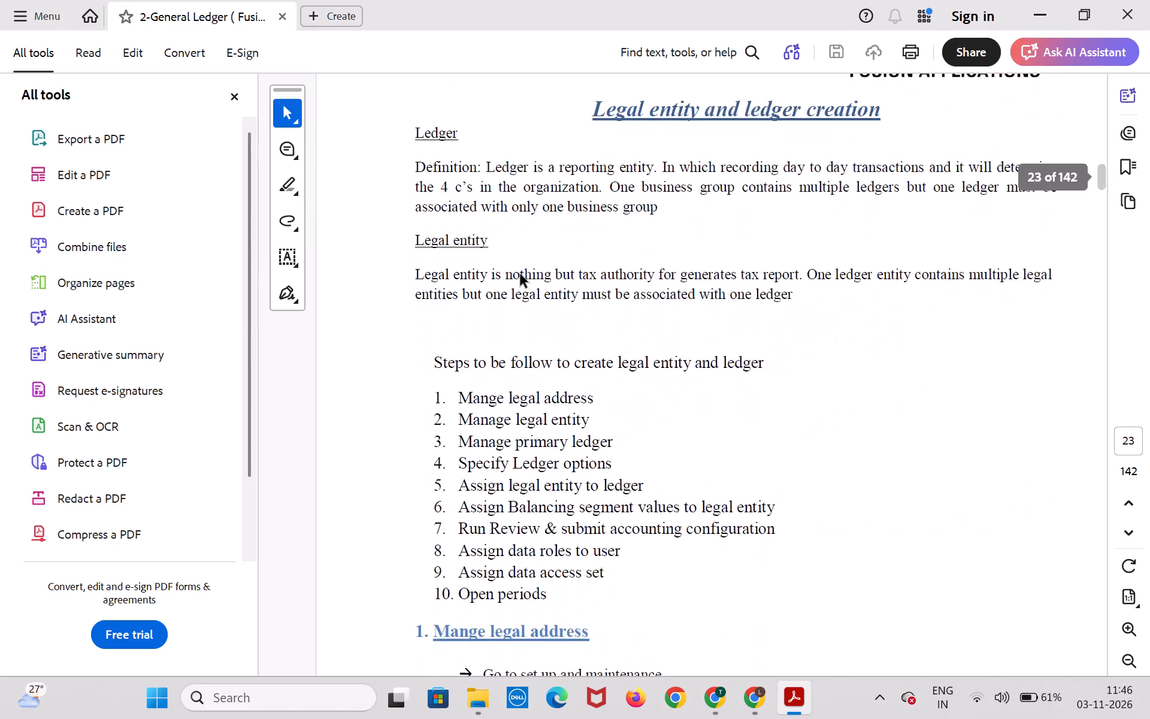
pyautogui.scroll(-4, 520, 274)
pyautogui.scroll(1, 520, 274)
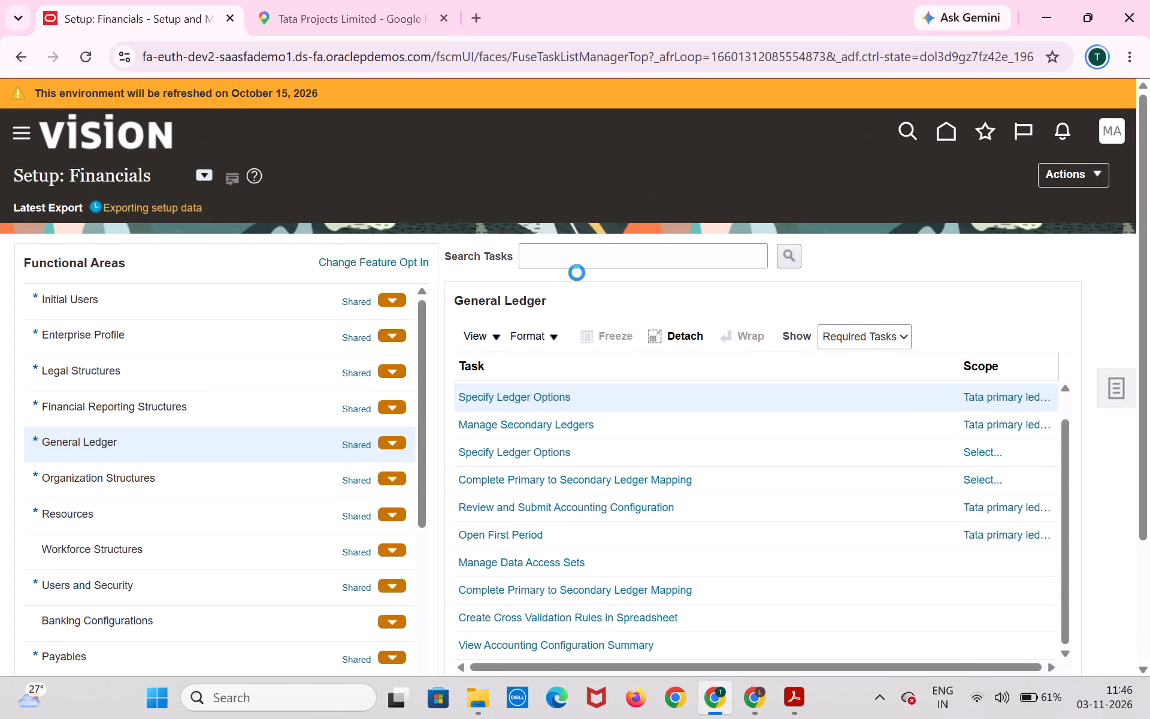
# Switch to Chrome and show the Legal Structures functional area in Setup: Financials, ready for a task search.
pyautogui.click(235, 378)
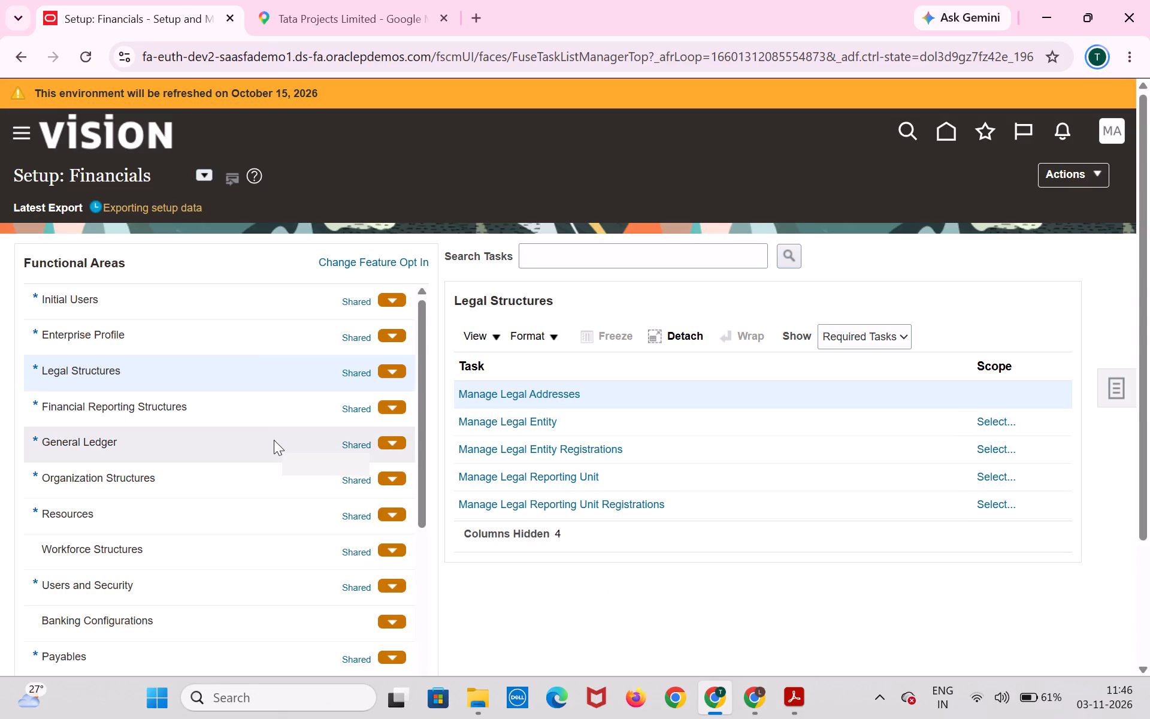
pyautogui.click(637, 253)
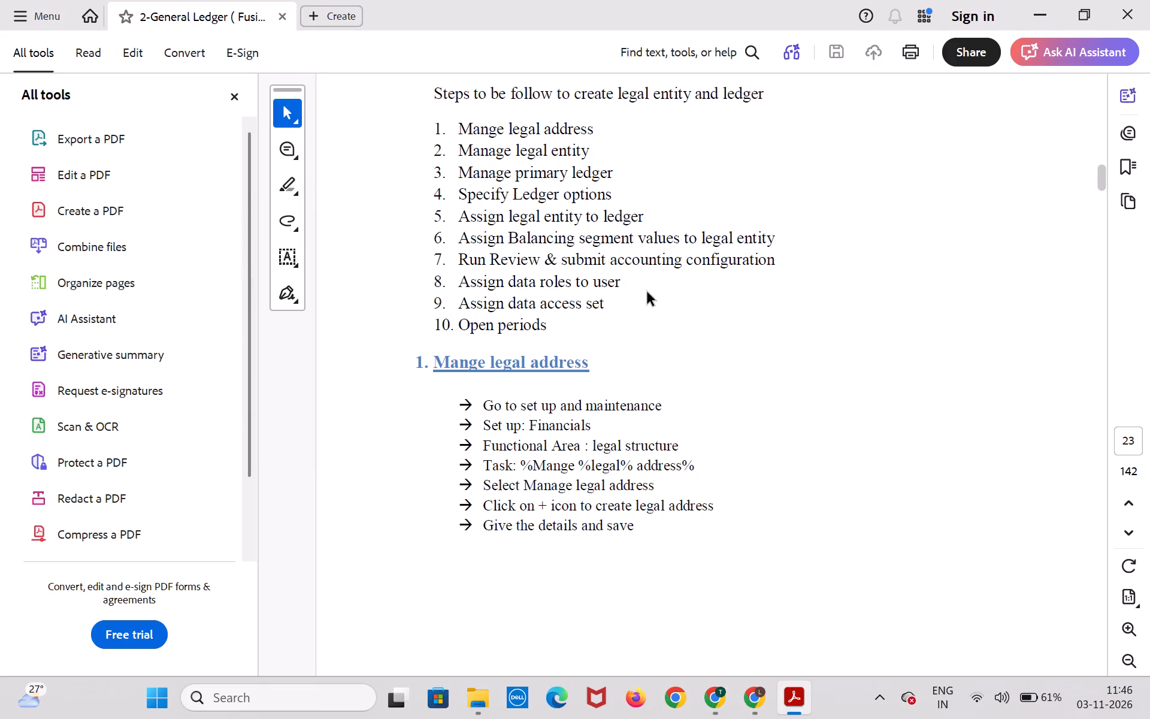
# Return to the guide in Acrobat and review the legal entity and ledger step list and the legal address and legal entity instructions.
pyautogui.scroll(-7, 647, 292)
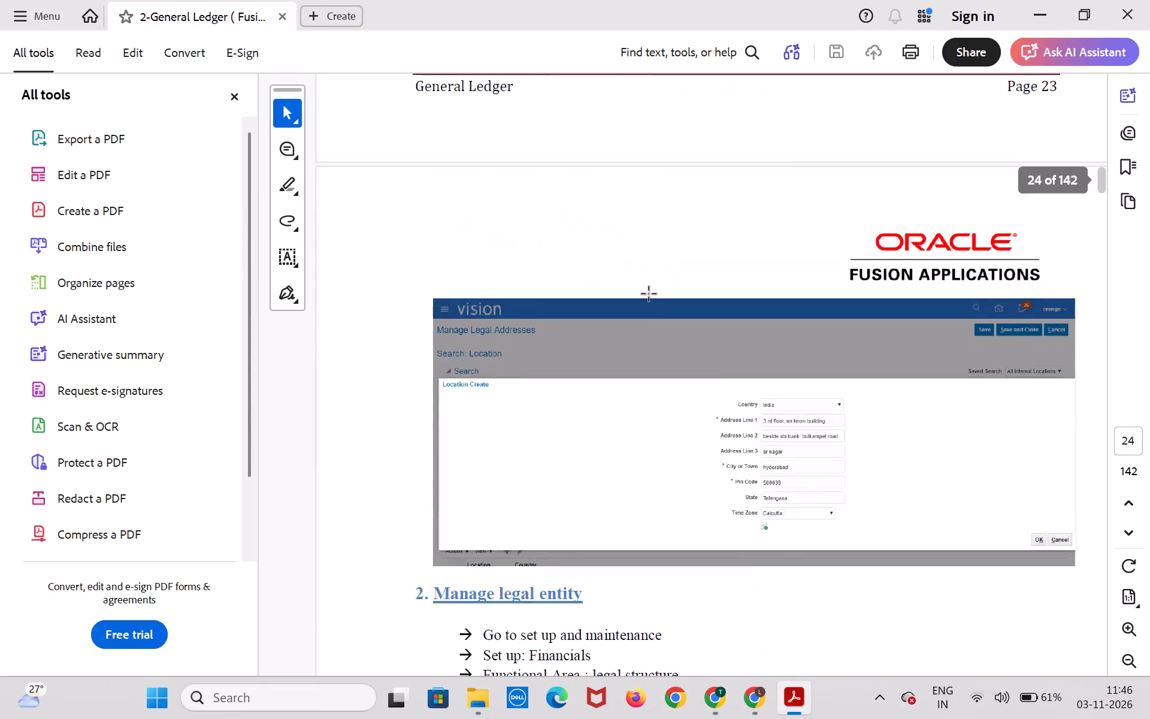
pyautogui.scroll(-5, 649, 294)
pyautogui.scroll(17, 649, 294)
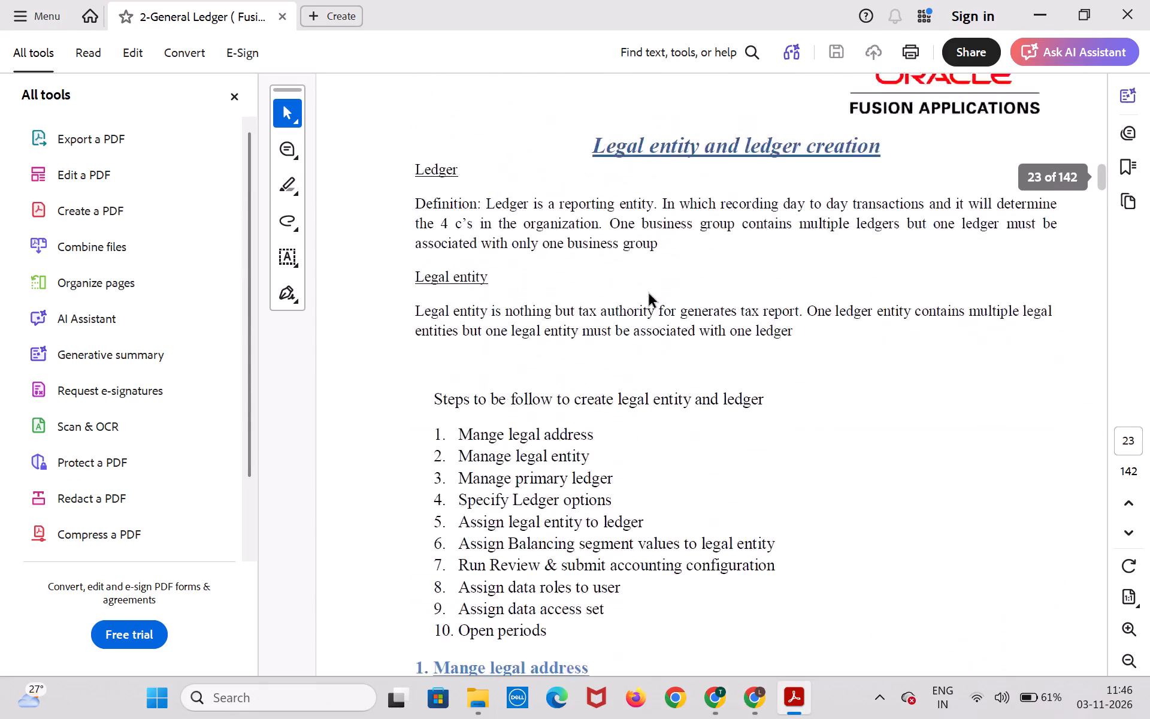
pyautogui.scroll(-3, 649, 294)
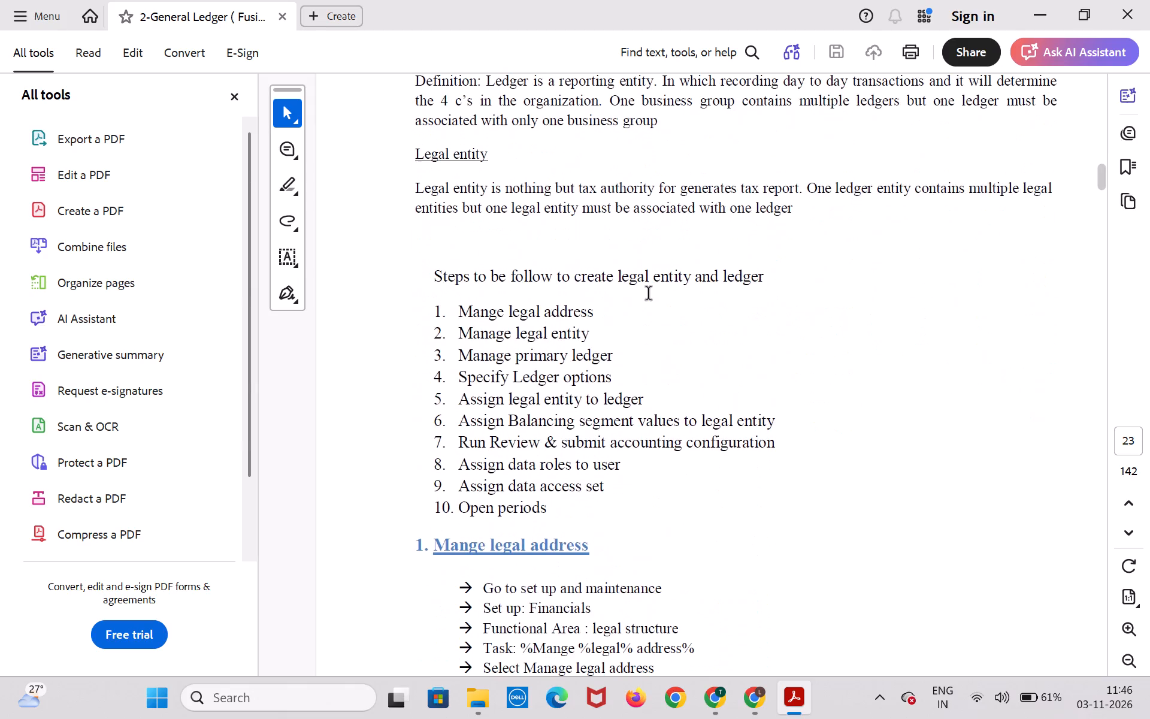
pyautogui.scroll(-5, 649, 294)
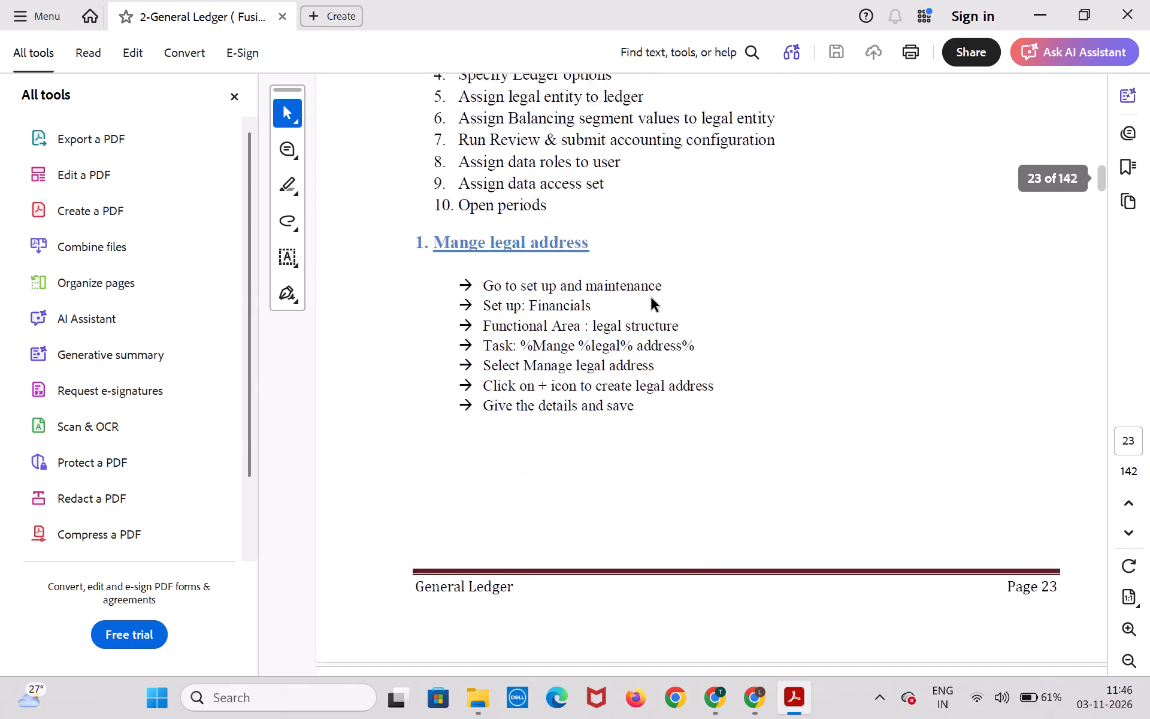
pyautogui.scroll(-16, 652, 298)
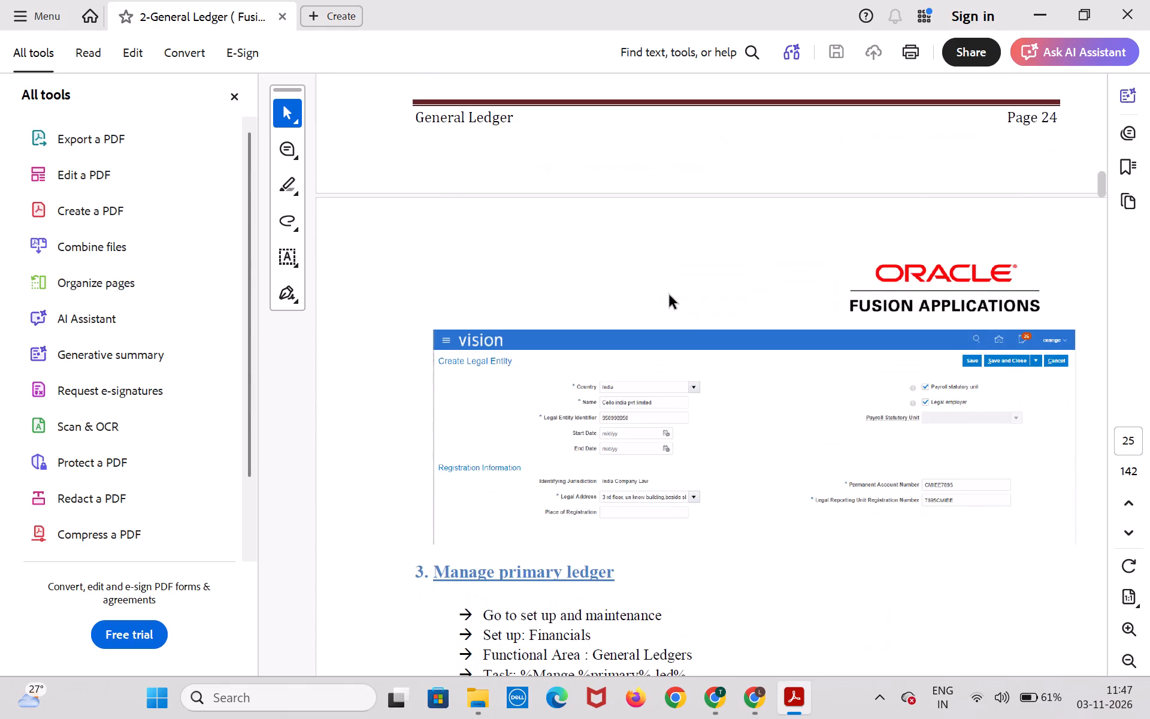
# Switch to Chrome and search the setup tasks for "assign legal entities".
pyautogui.write('ass')
pyautogui.write('gign')
pyautogui.press('space')
pyautogui.press('BackSpace')
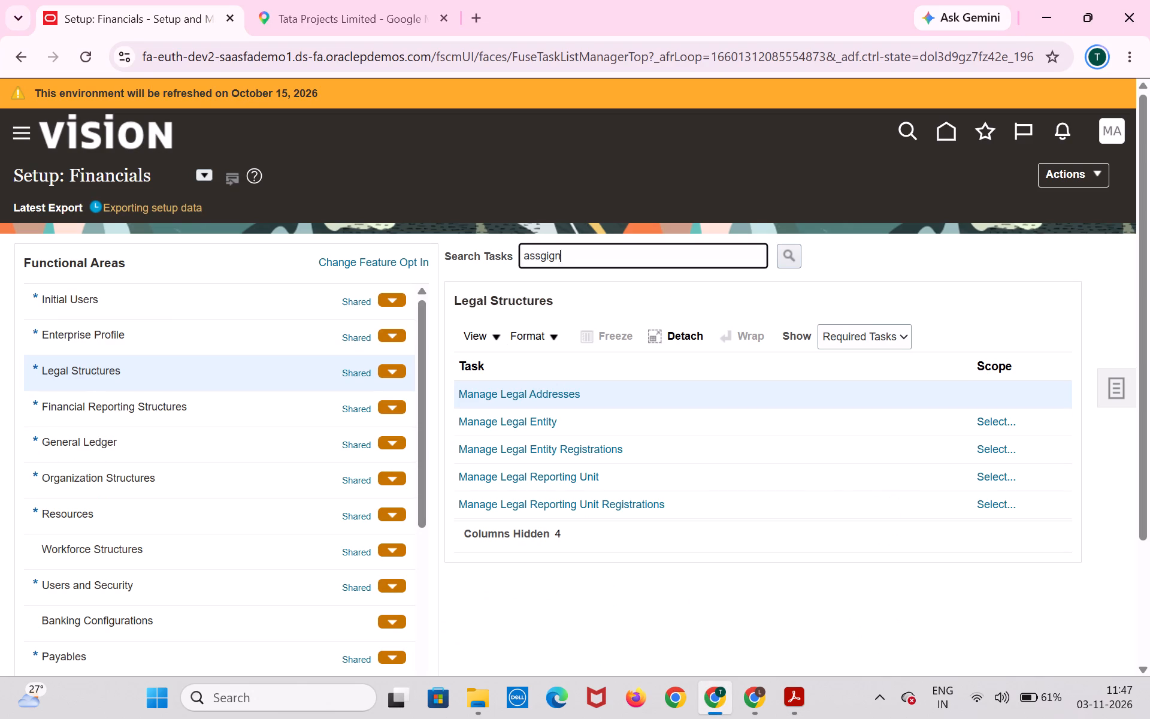
pyautogui.press('BackSpace')
pyautogui.press('BackSpace')
pyautogui.press('BackSpace')
pyautogui.press('BackSpace')
pyautogui.write('ign')
pyautogui.press('space')
pyautogui.write('le')
pyautogui.write('gal en')
pyautogui.write('ti')
pyautogui.write('ties')
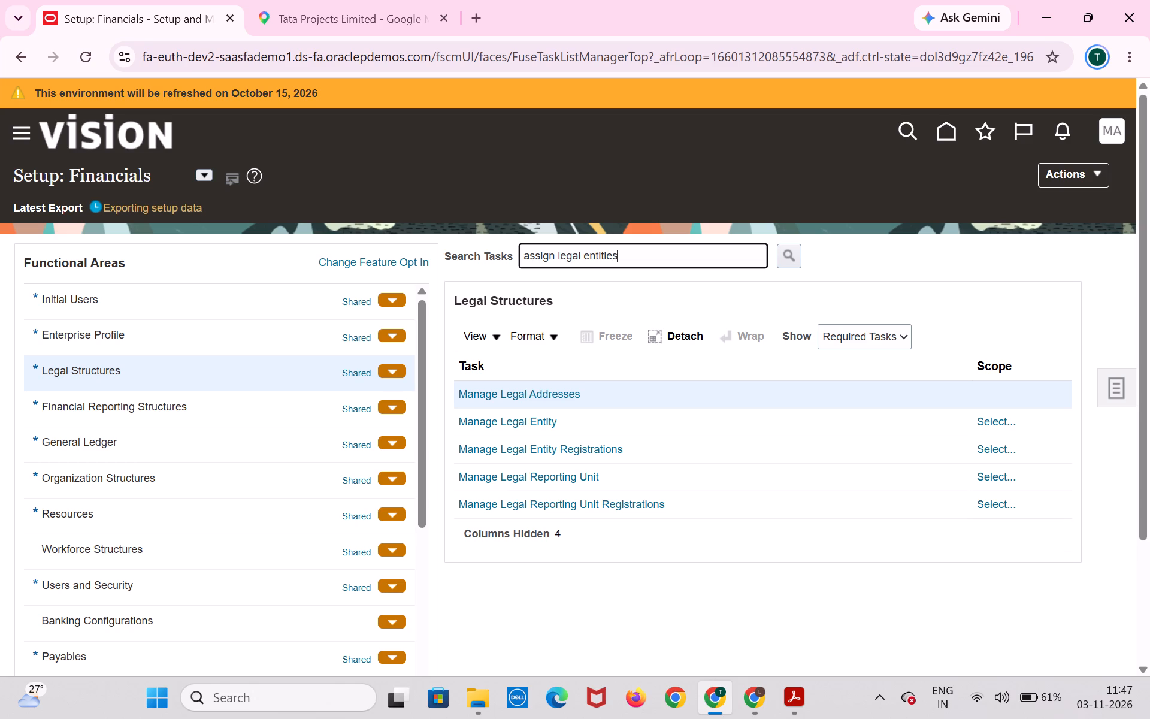
pyautogui.press('space')
pyautogui.press('BackSpace')
pyautogui.press('Return')
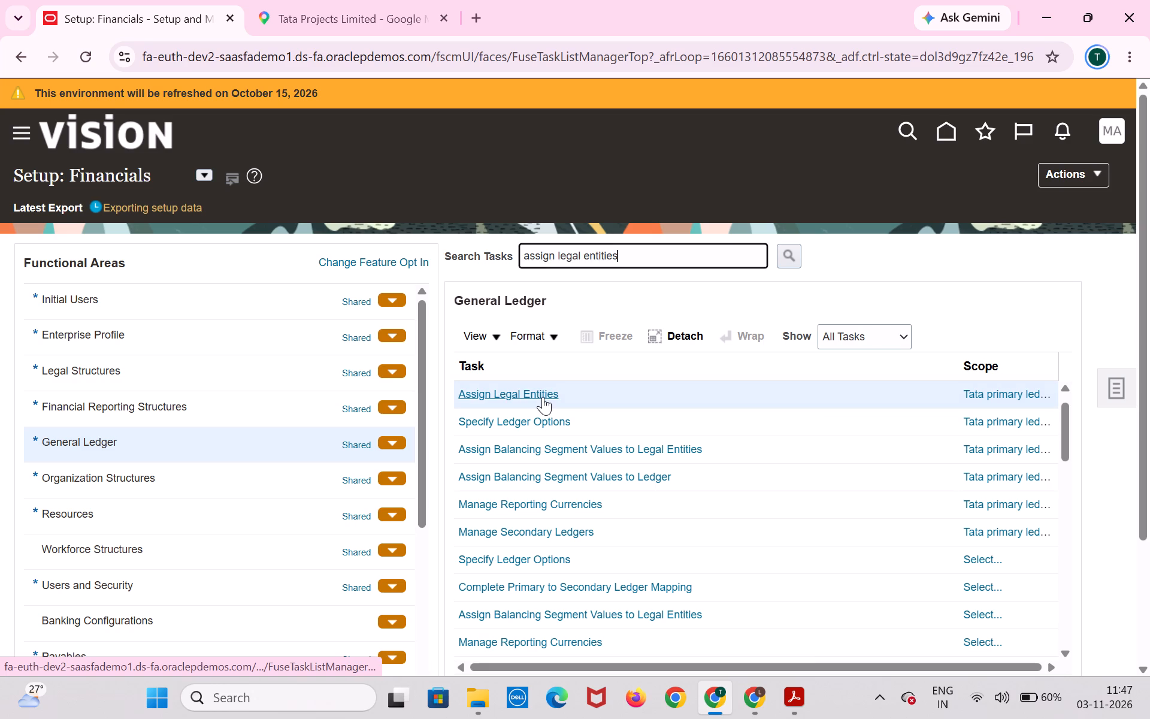
# Assign Tata legal entity to the Tata primary ledger, finding it with a legal entity search for "Tata", and save the assignment.
pyautogui.click(543, 397)
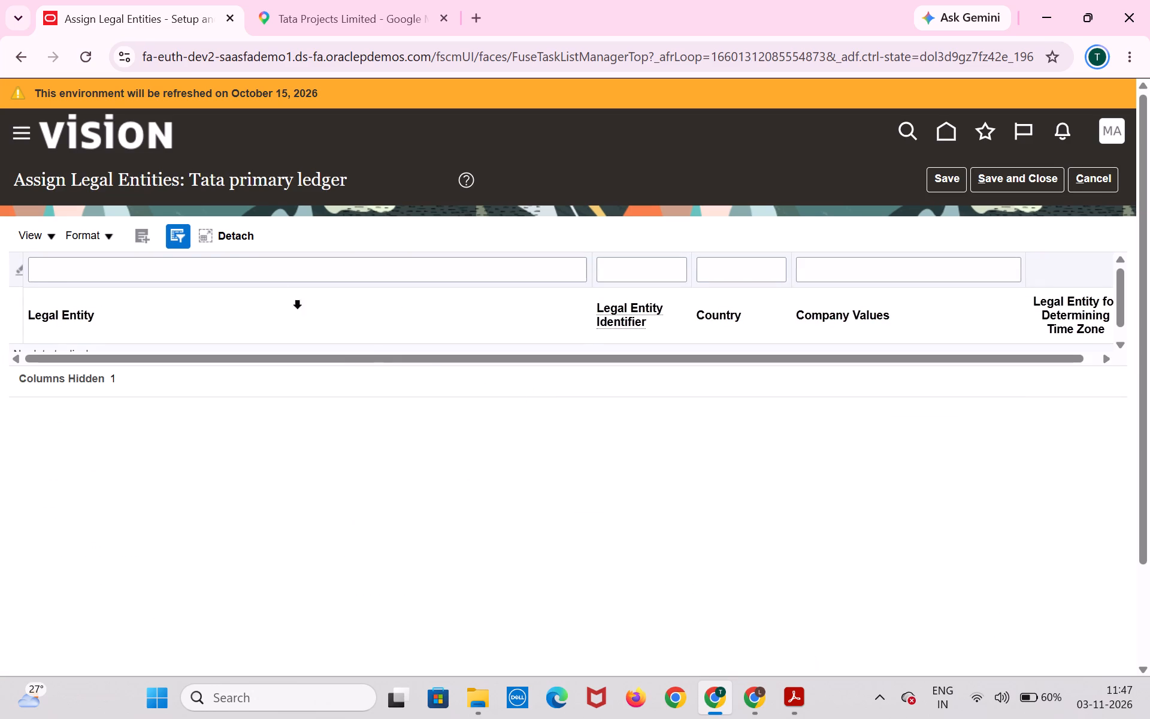
pyautogui.click(137, 238)
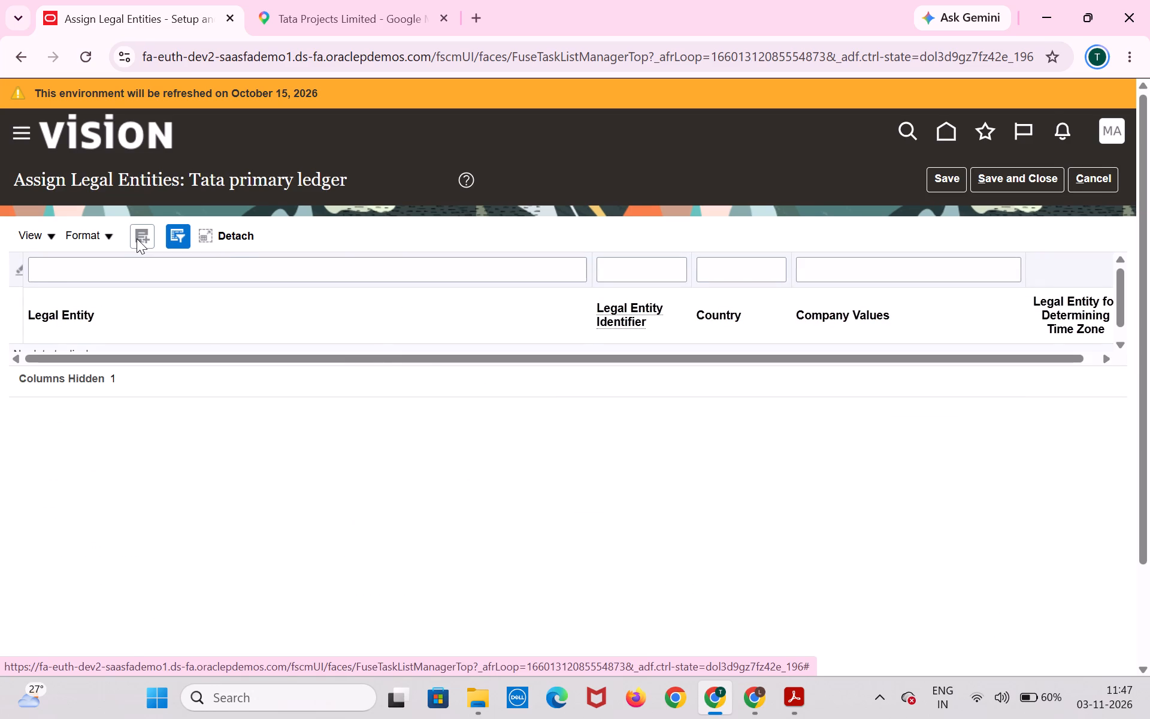
pyautogui.click(341, 346)
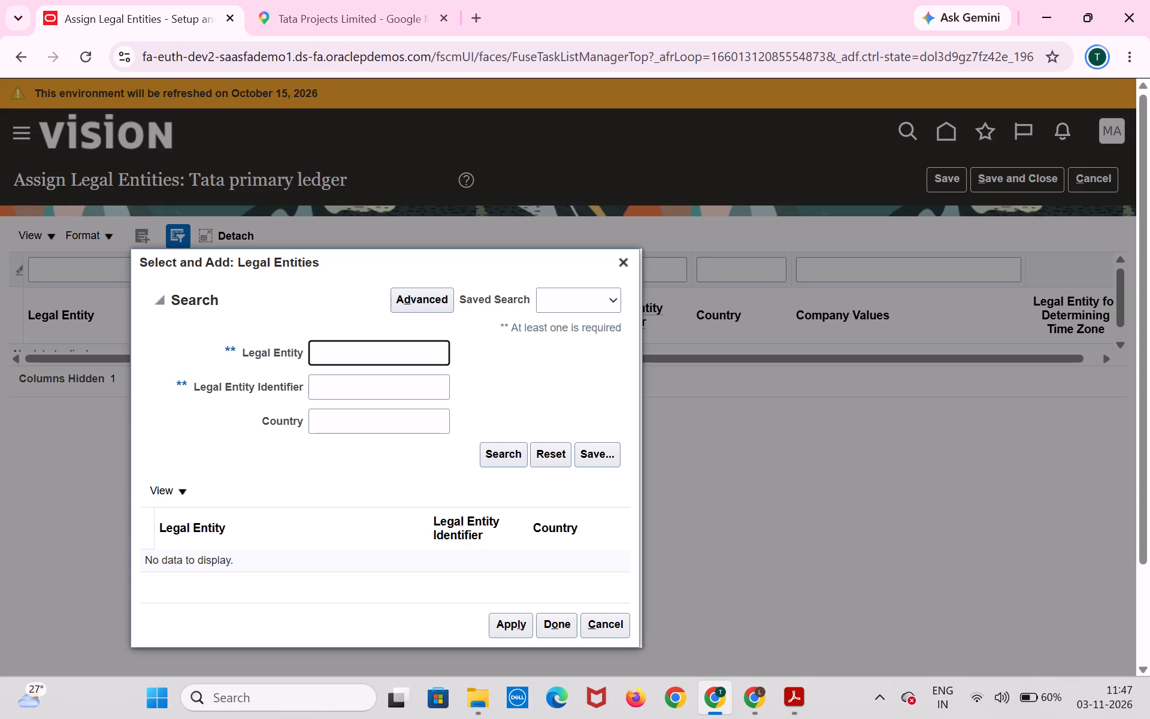
pyautogui.write('Tata')
pyautogui.press('Return')
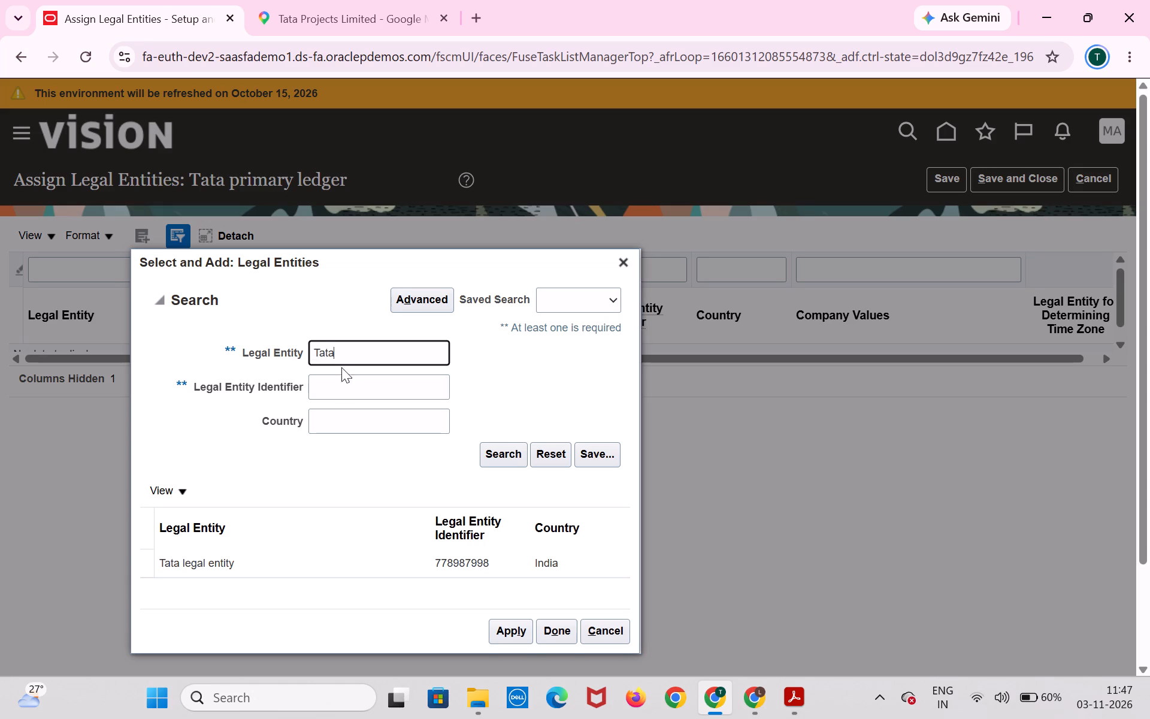
pyautogui.click(369, 558)
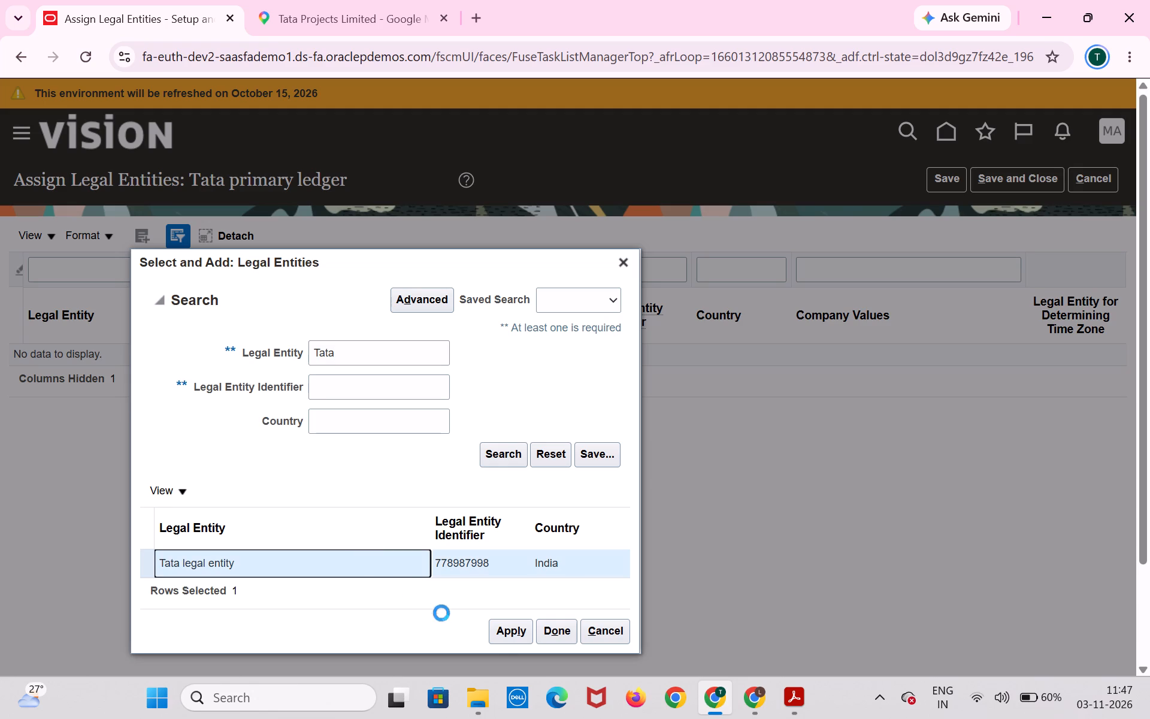
pyautogui.click(518, 637)
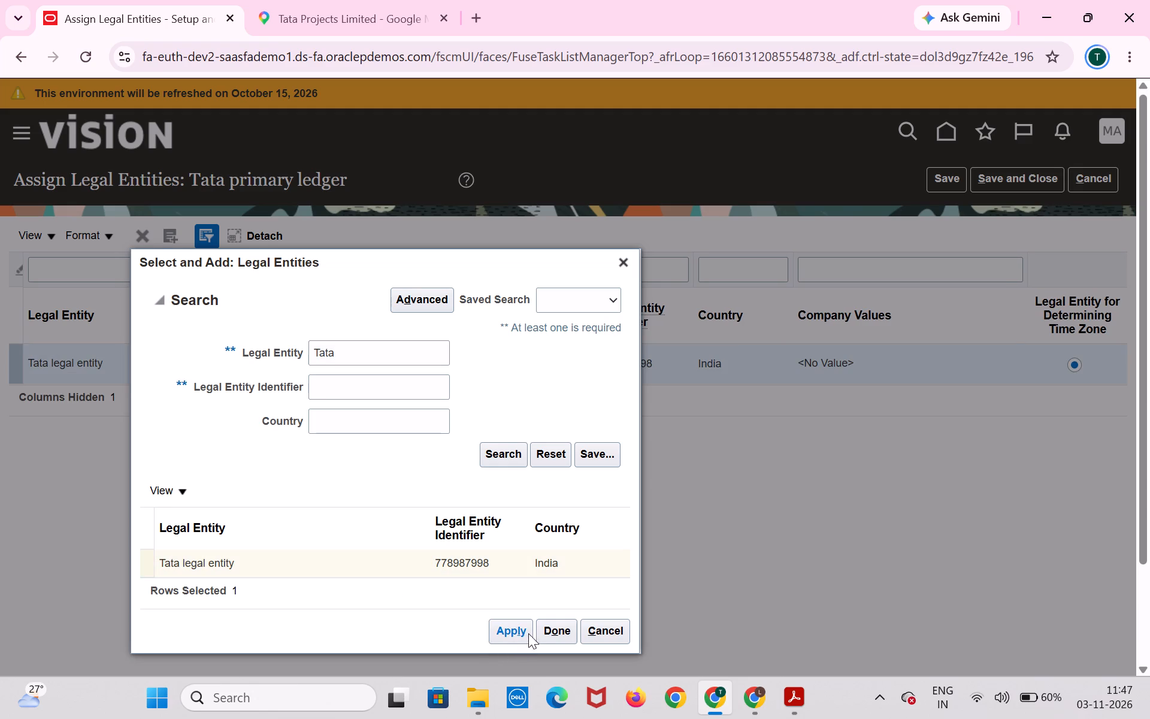
pyautogui.click(551, 635)
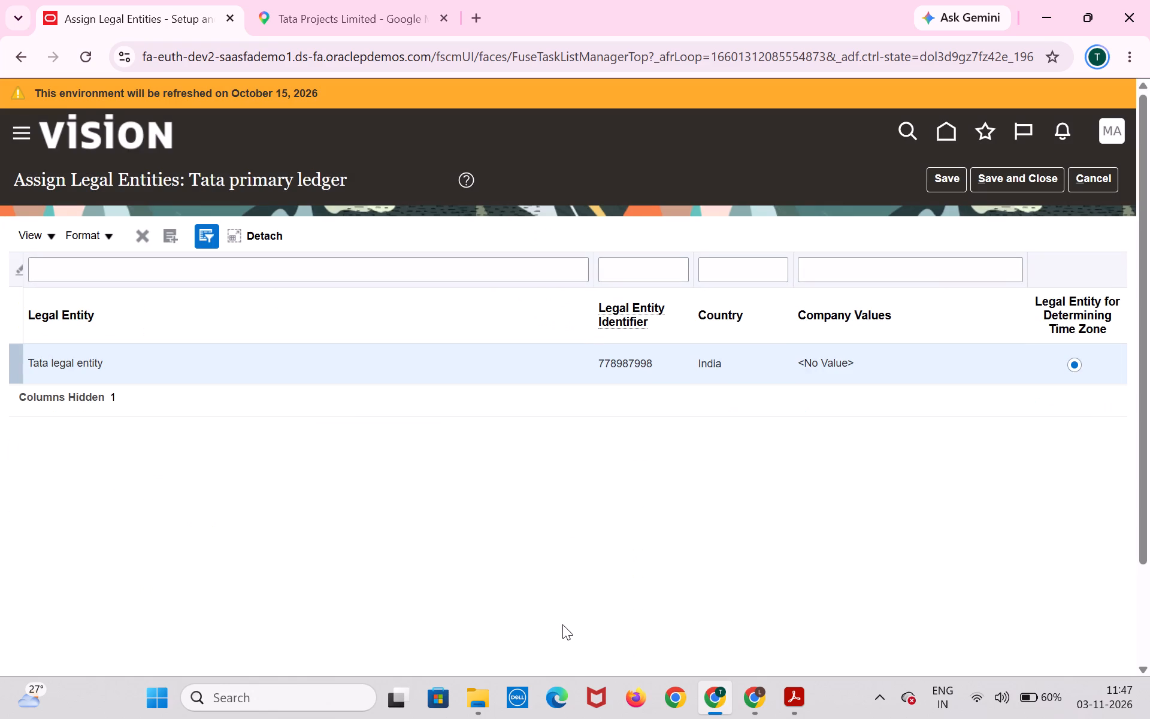
pyautogui.click(1039, 174)
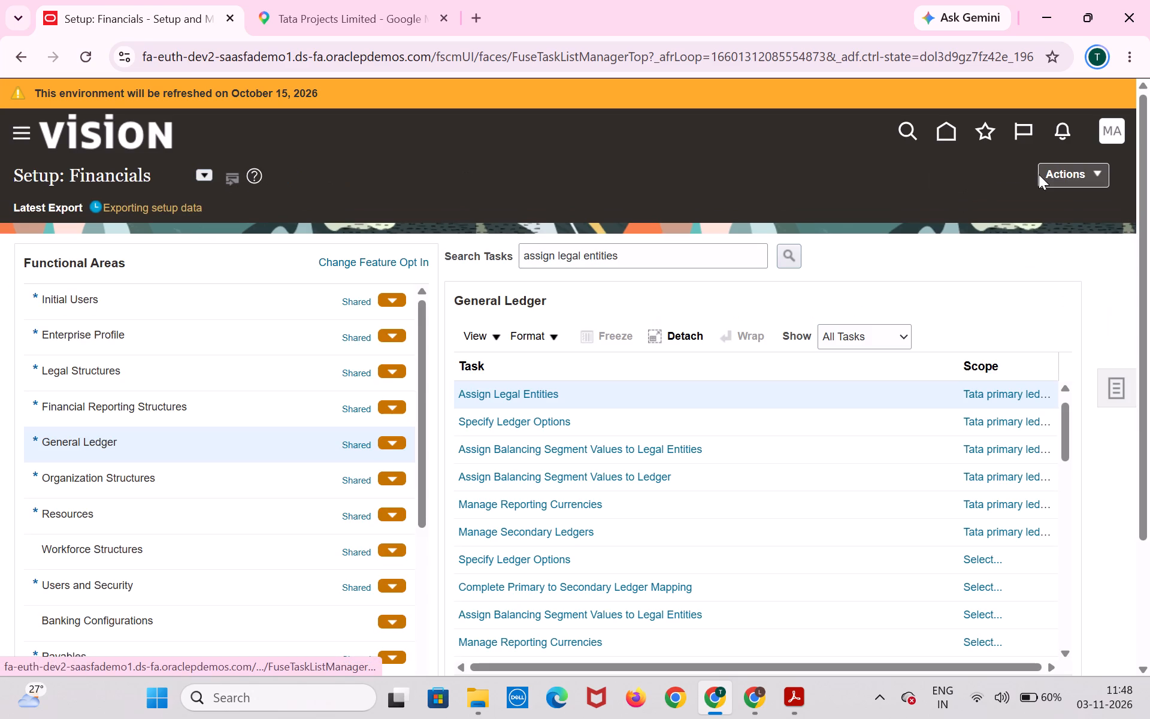
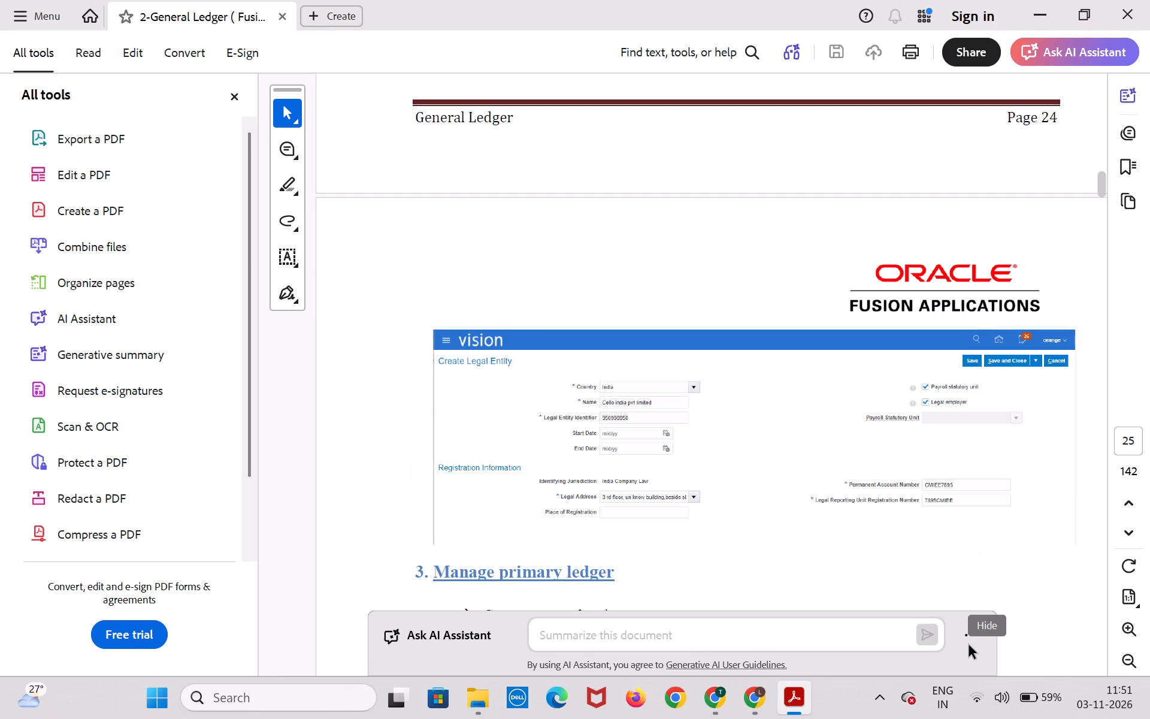
# Review the guide's list of steps for creating the legal entity and ledger, along with the nearby legal entity instructions.
pyautogui.scroll(6, 969, 645)
pyautogui.scroll(-9, 969, 645)
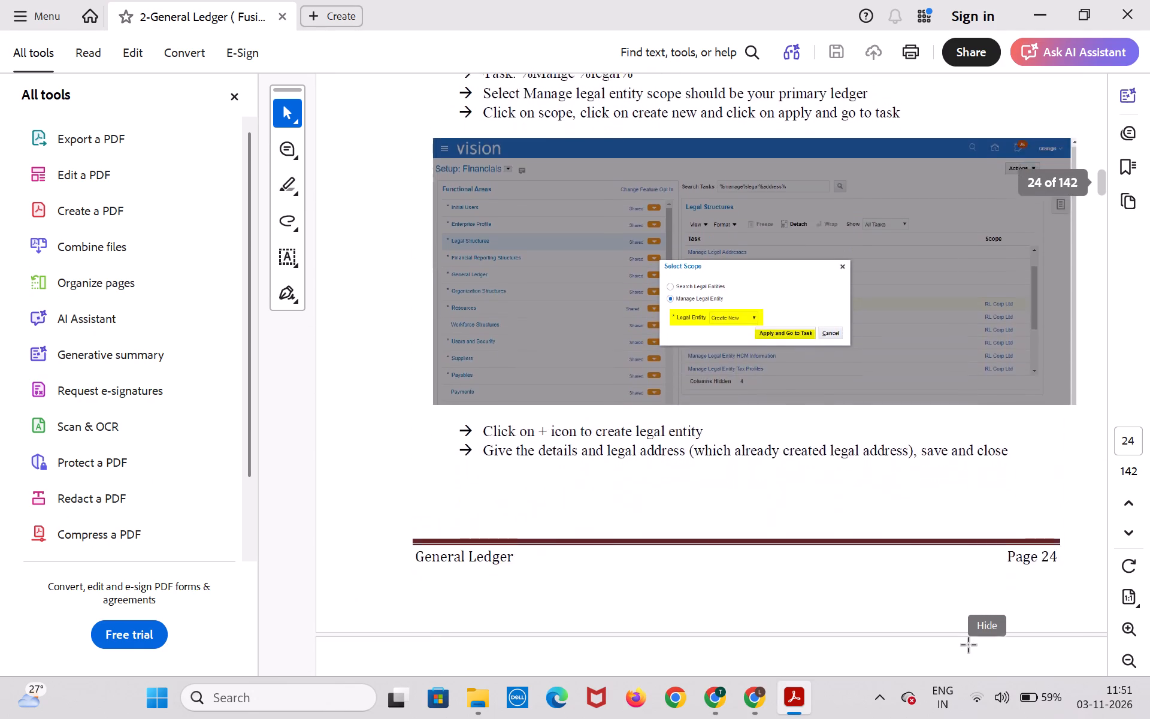
pyautogui.scroll(-1, 969, 645)
pyautogui.scroll(17, 969, 645)
pyautogui.scroll(11, 969, 645)
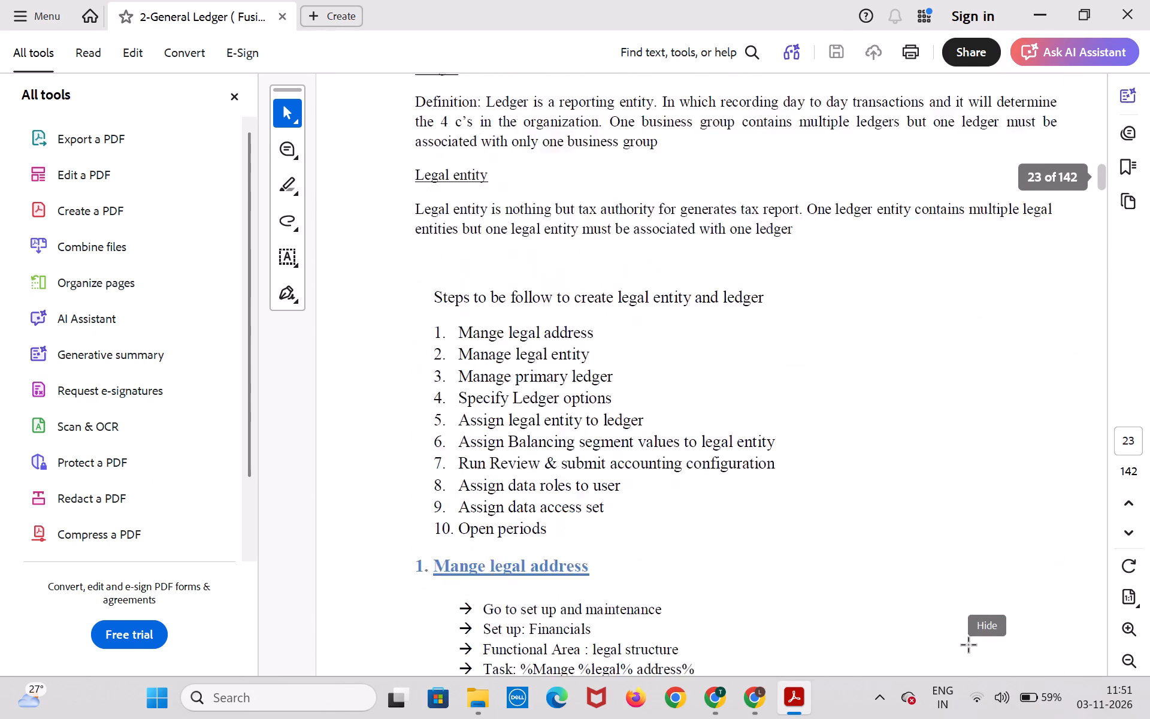
pyautogui.scroll(5, 969, 645)
pyautogui.scroll(-3, 969, 645)
pyautogui.scroll(5, 969, 645)
pyautogui.scroll(-10, 969, 645)
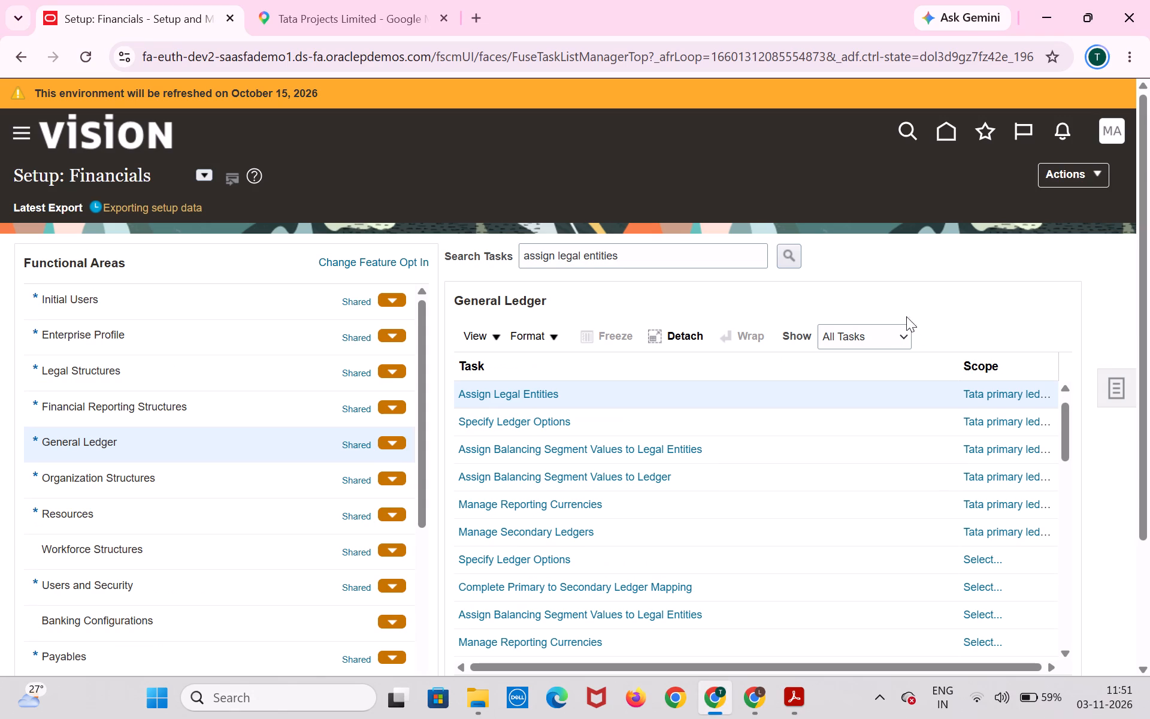
# Switch to Chrome, change the task search text to "assign ba" and open Assign Balancing Segment Values to Legal Entities for Tata primary ledger.
pyautogui.click(738, 254)
pyautogui.press('BackSpace')
pyautogui.press('BackSpace')
pyautogui.press('BackSpace')
pyautogui.press('BackSpace')
pyautogui.press('BackSpace')
pyautogui.press('BackSpace')
pyautogui.press('BackSpace')
pyautogui.press('BackSpace')
pyautogui.press('BackSpace')
pyautogui.press('BackSpace')
pyautogui.press('BackSpace')
pyautogui.press('BackSpace')
pyautogui.press('BackSpace')
pyautogui.press('BackSpace')
pyautogui.press('BackSpace')
pyautogui.press('BackSpace')
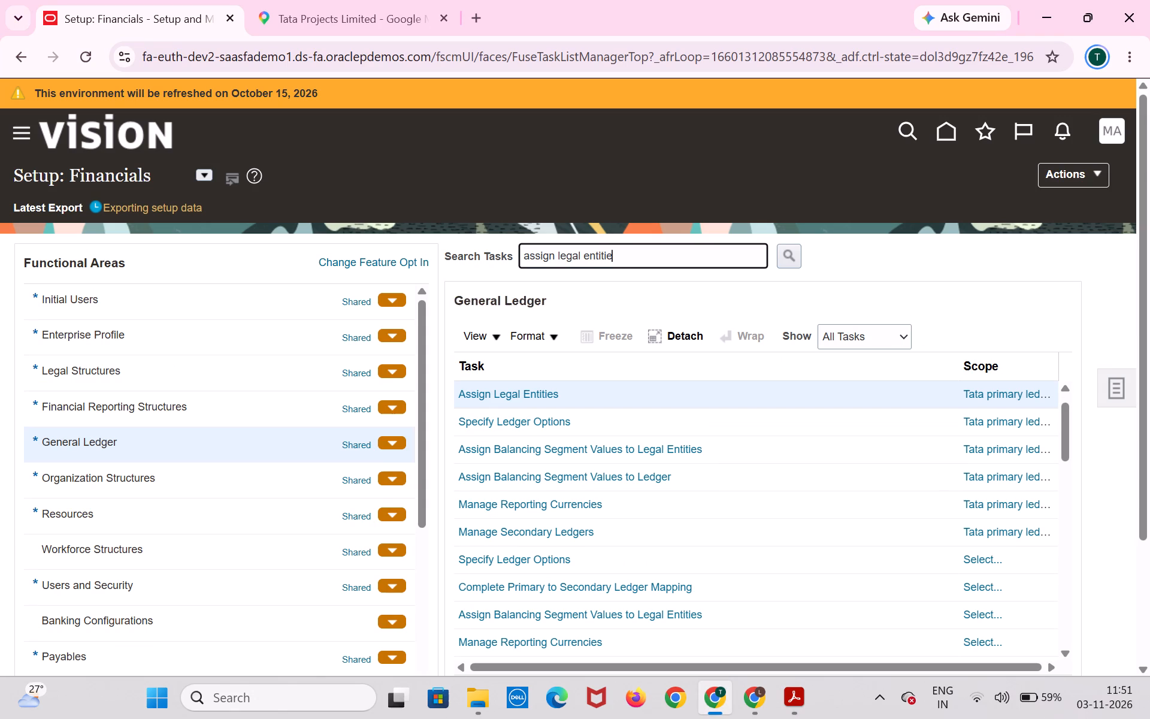
pyautogui.write('n')
pyautogui.press('space')
pyautogui.write('ba')
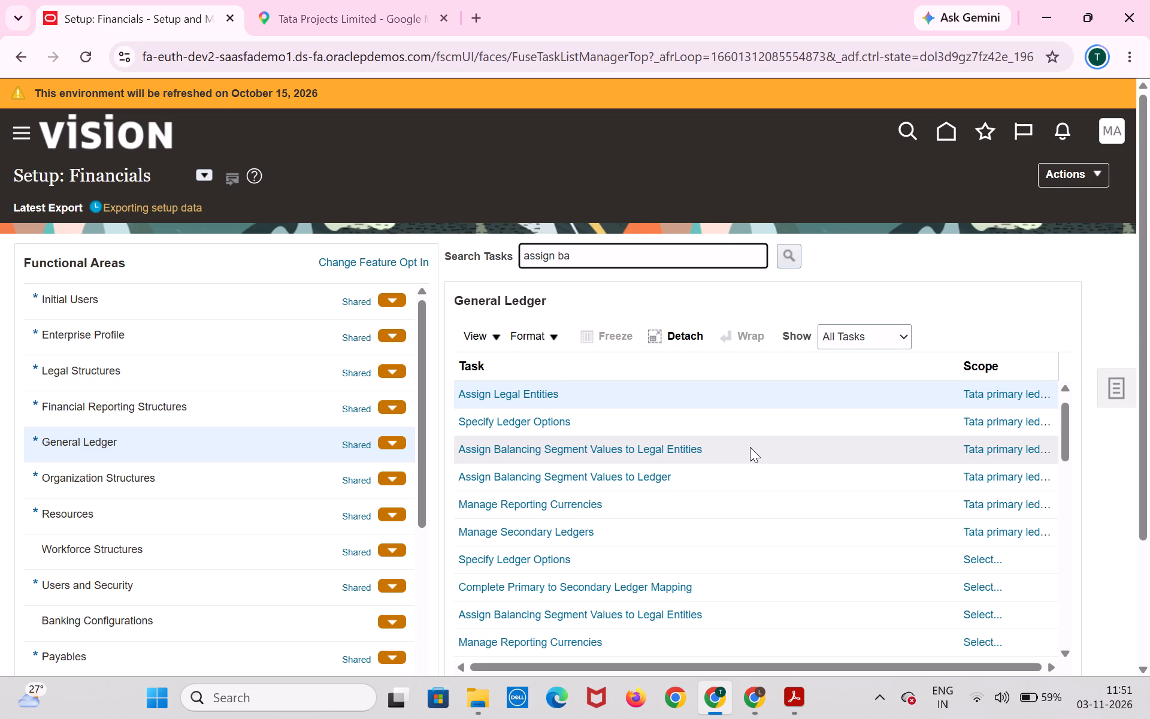
pyautogui.click(683, 449)
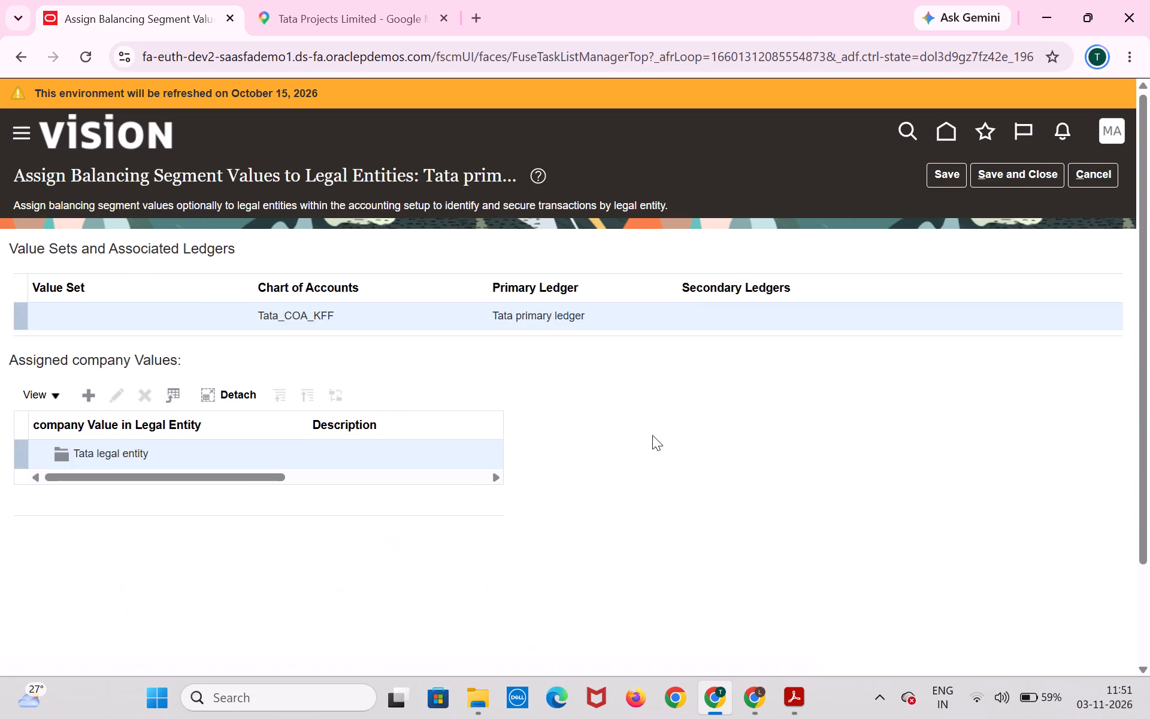
# Assign company value 105 (india) to Tata legal entity, then save and close the balancing segment assignment.
pyautogui.click(98, 385)
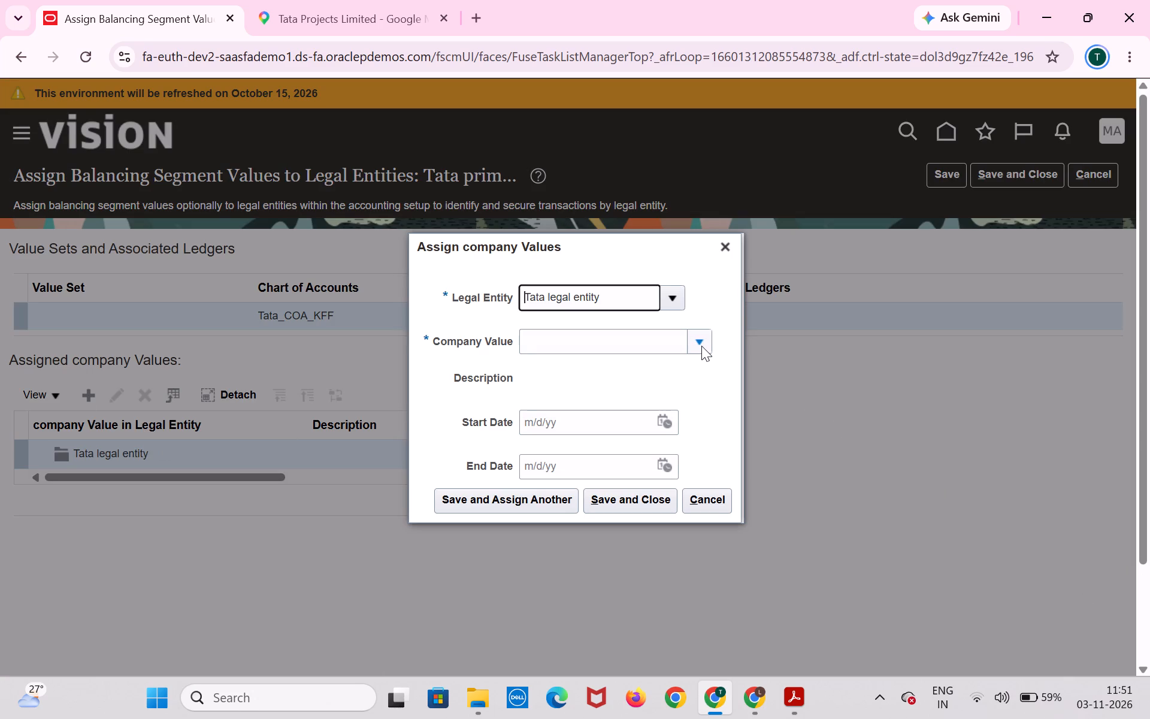
pyautogui.click(668, 334)
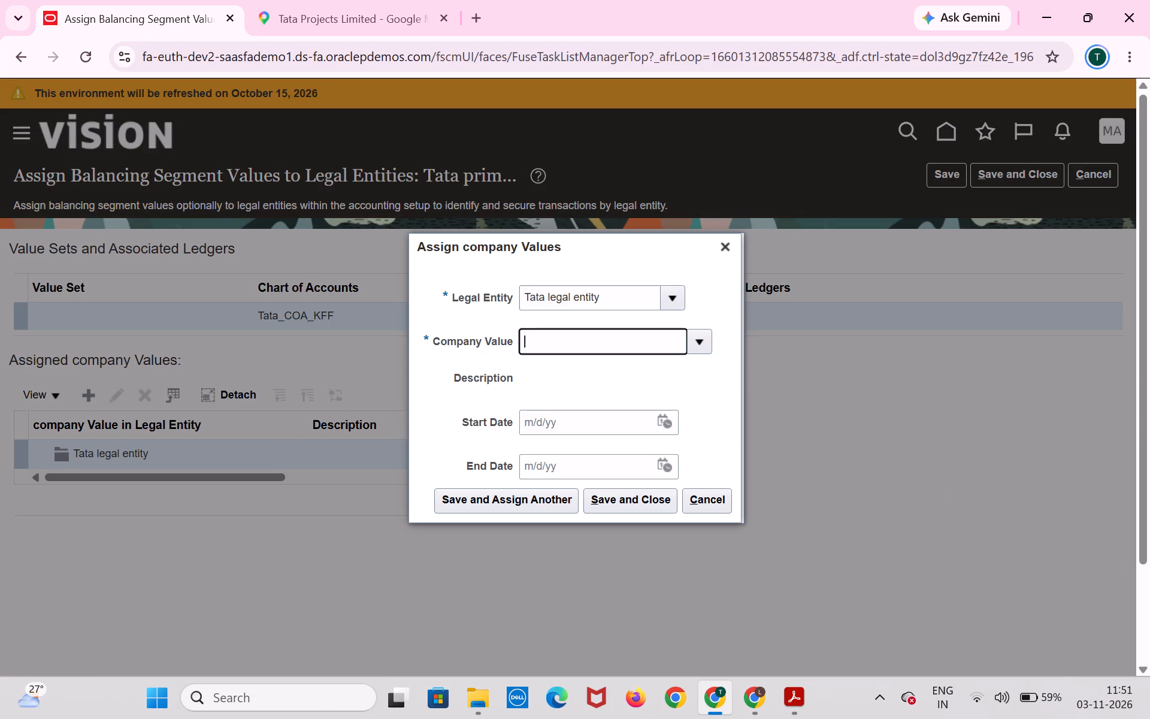
pyautogui.write('105')
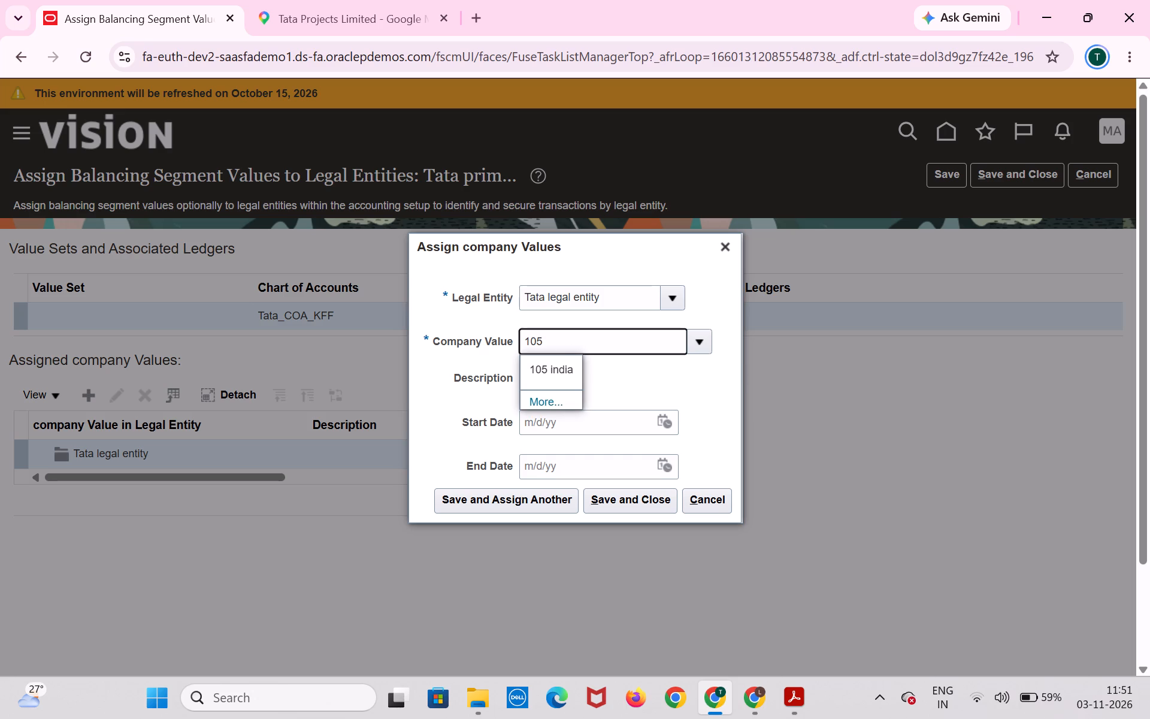
pyautogui.click(553, 369)
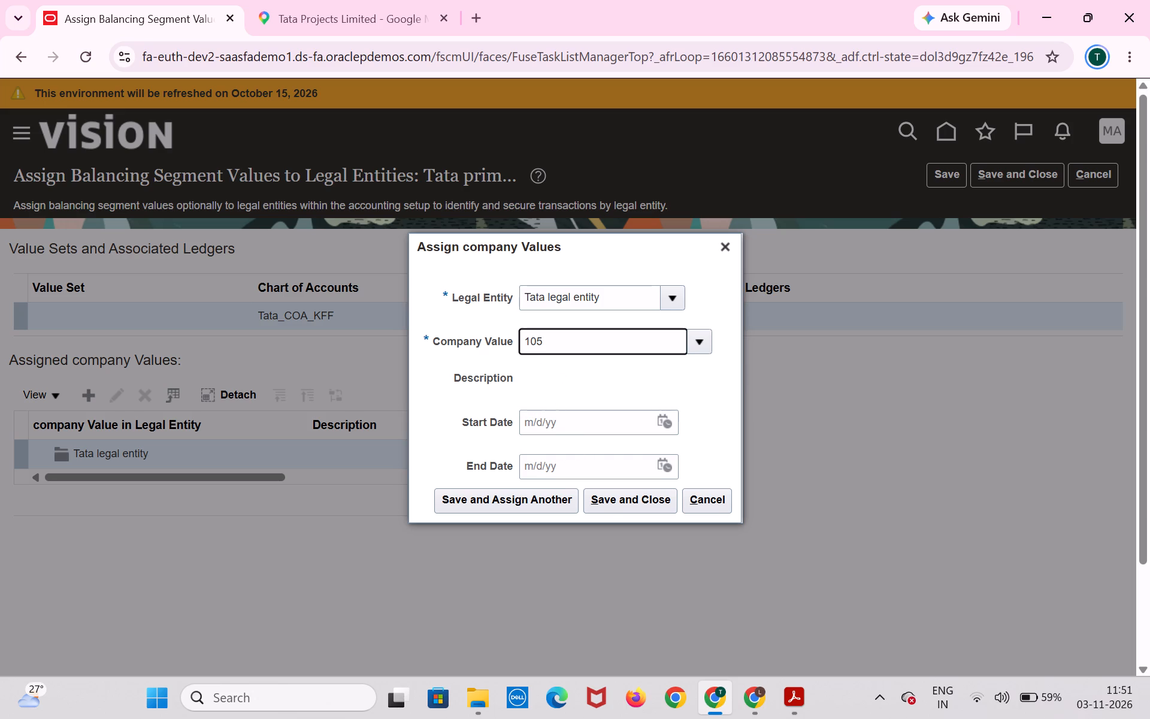
pyautogui.click(603, 500)
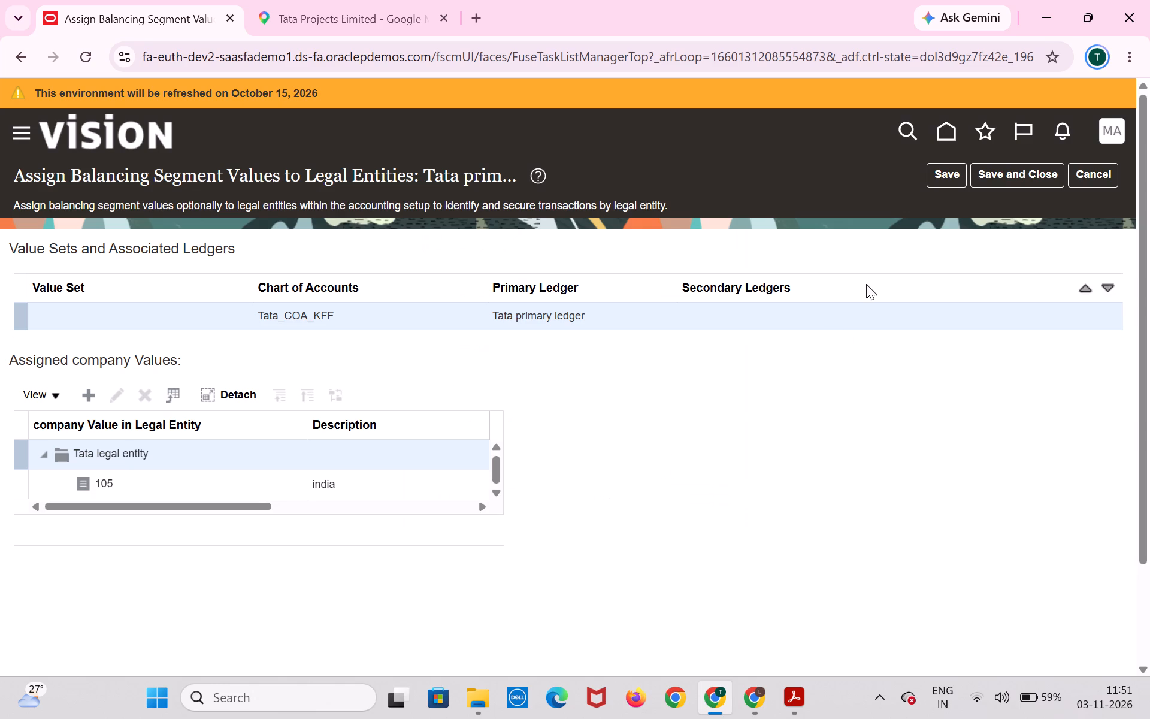
pyautogui.click(978, 174)
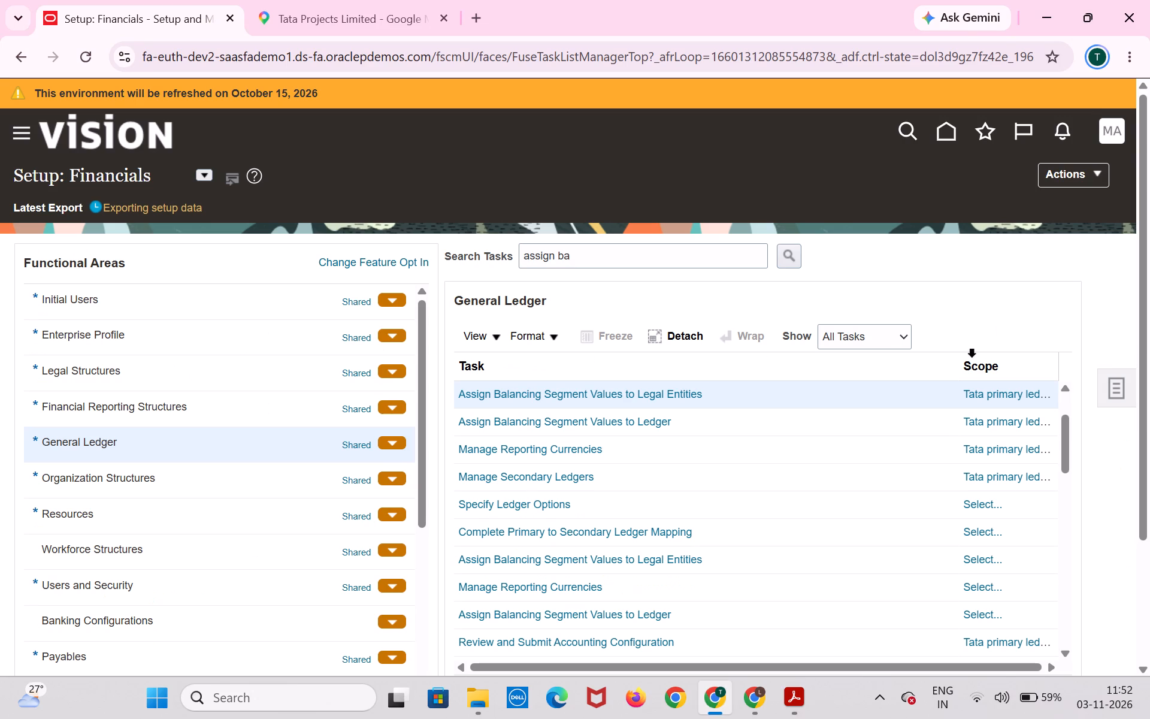
# Search the setup tasks for "review and submit", replacing the previous search text.
pyautogui.press('BackSpace')
pyautogui.press('BackSpace')
pyautogui.press('BackSpace')
pyautogui.press('BackSpace')
pyautogui.press('BackSpace')
pyautogui.press('BackSpace')
pyautogui.press('BackSpace')
pyautogui.press('BackSpace')
pyautogui.press('BackSpace')
pyautogui.press('BackSpace')
pyautogui.press('BackSpace')
pyautogui.press('BackSpace')
pyautogui.press('BackSpace')
pyautogui.press('BackSpace')
pyautogui.press('BackSpace')
pyautogui.click(742, 253)
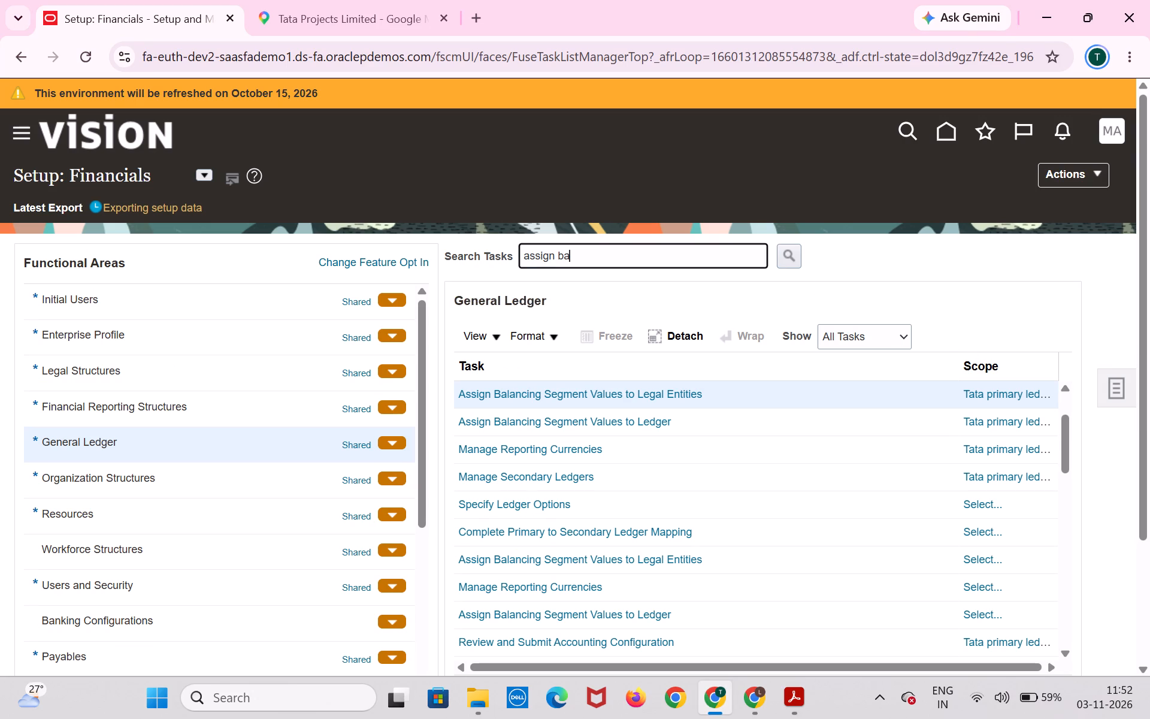
pyautogui.press('BackSpace')
pyautogui.press('BackSpace')
pyautogui.press('BackSpace')
pyautogui.press('BackSpace')
pyautogui.press('BackSpace')
pyautogui.press('BackSpace')
pyautogui.press('BackSpace')
pyautogui.press('BackSpace')
pyautogui.press('BackSpace')
pyautogui.press('BackSpace')
pyautogui.press('BackSpace')
pyautogui.press('BackSpace')
pyautogui.press('BackSpace')
pyautogui.press('BackSpace')
pyautogui.press('BackSpace')
pyautogui.press('BackSpace')
pyautogui.write('review and')
pyautogui.press('space')
pyautogui.write('submit')
pyautogui.press('Return')
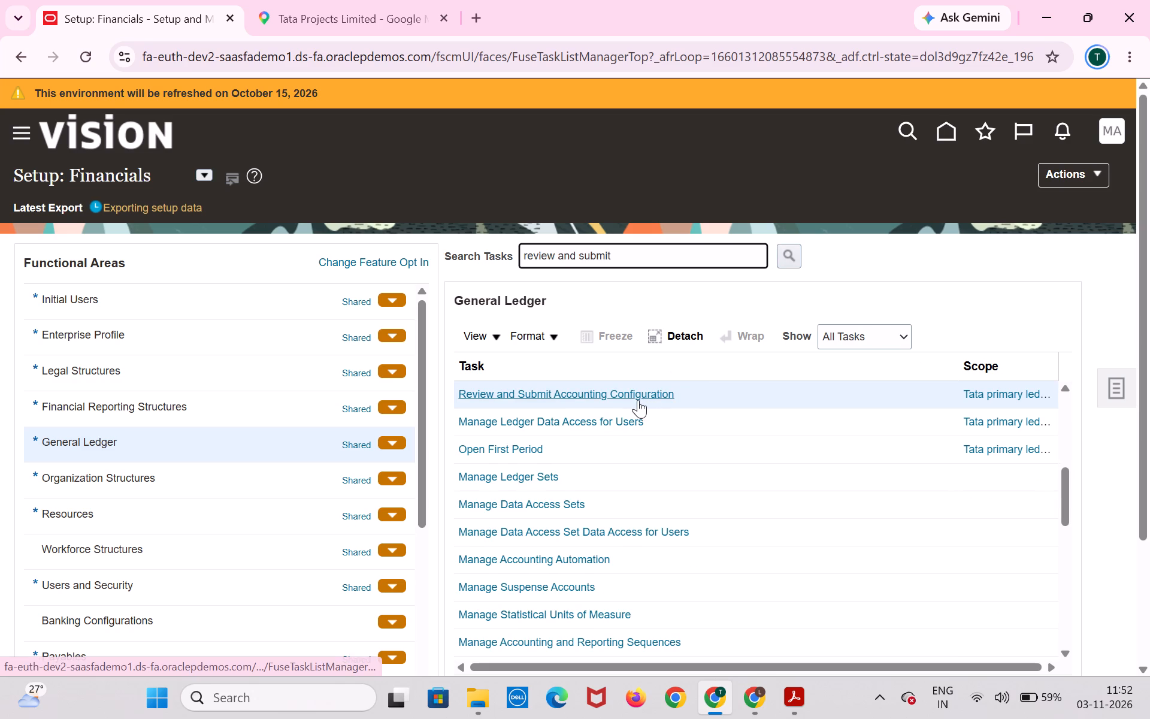
# Open Review and Submit Accounting Configuration for Tata primary ledger, submit the configuration and acknowledge the confirmation.
pyautogui.click(637, 399)
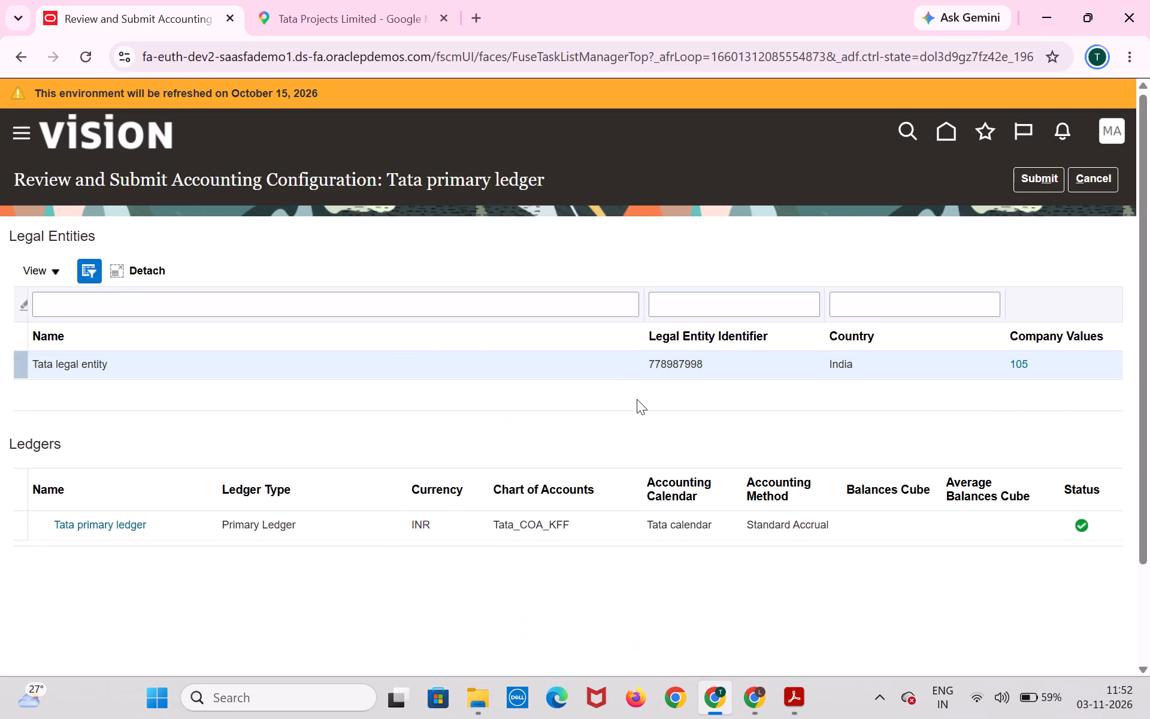
pyautogui.click(406, 521)
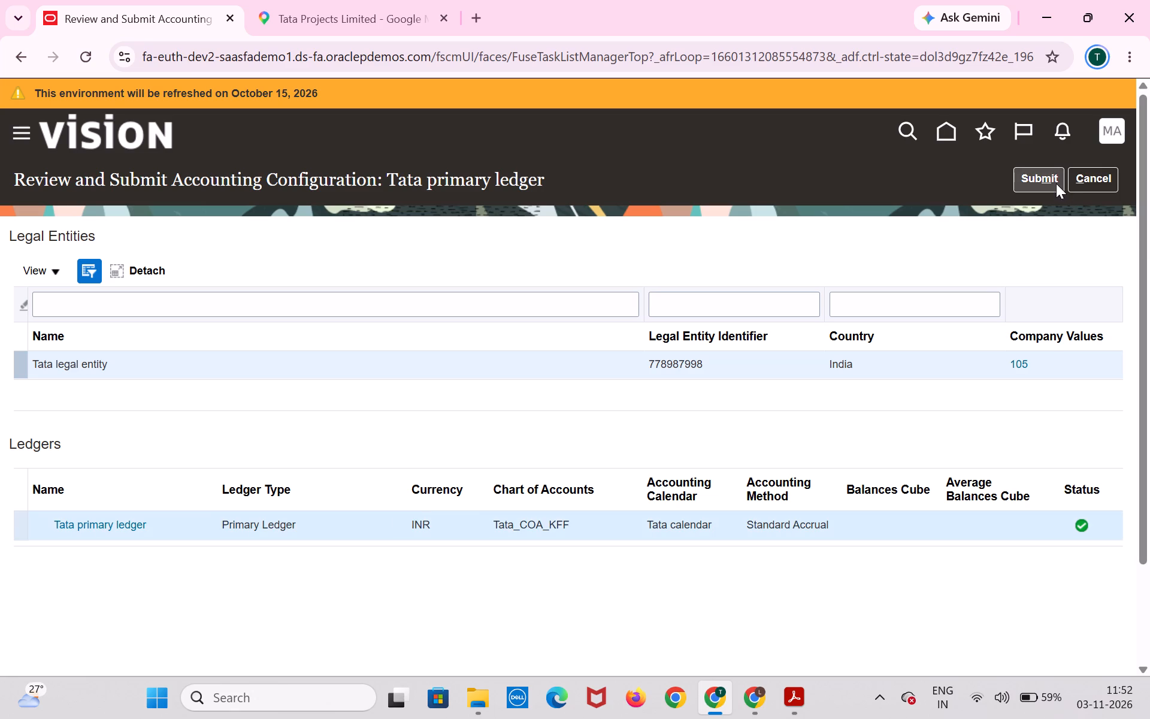
pyautogui.click(1053, 181)
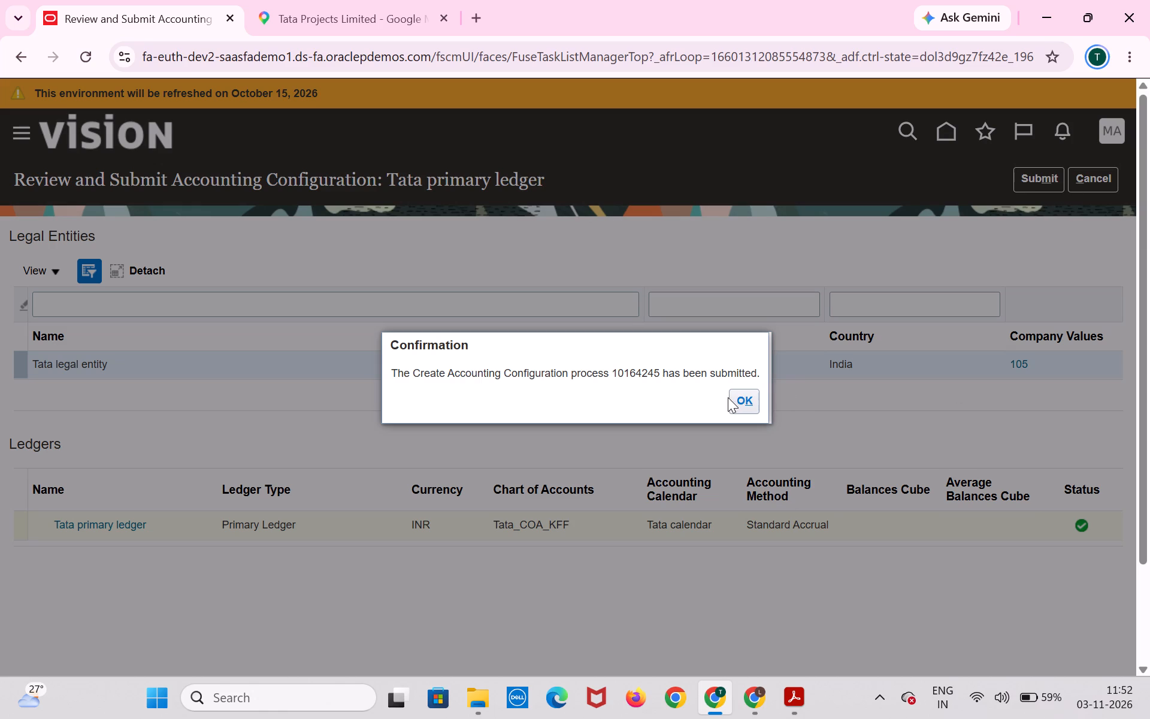
pyautogui.click(755, 400)
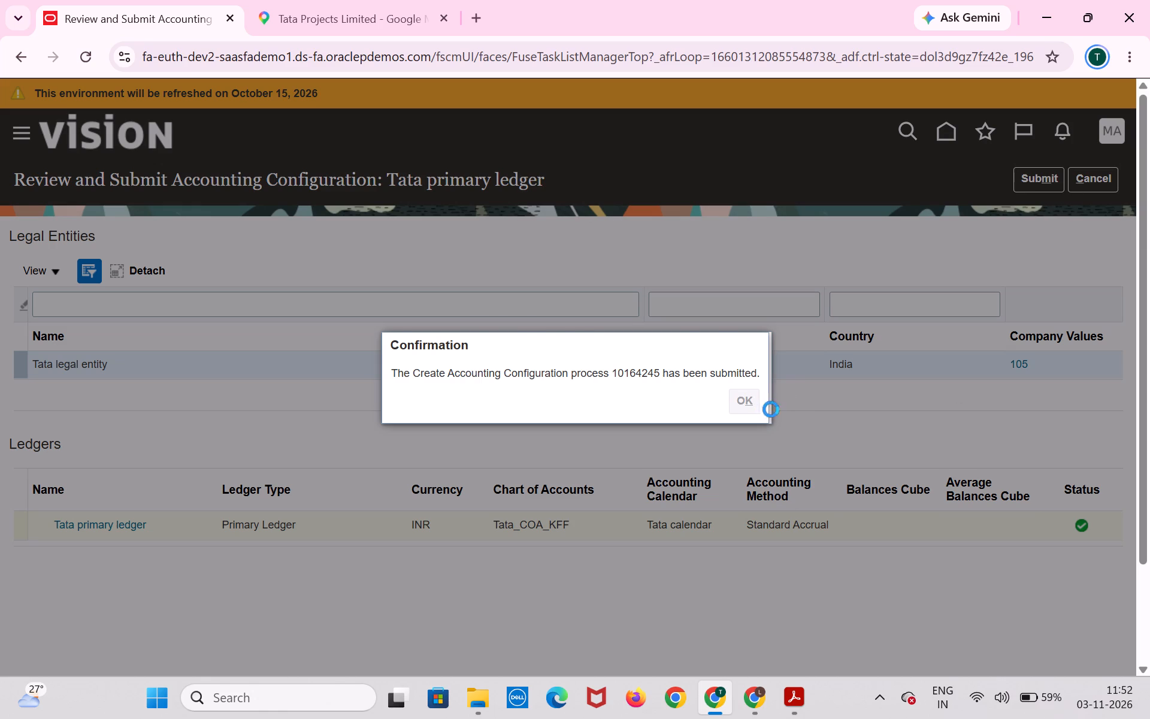